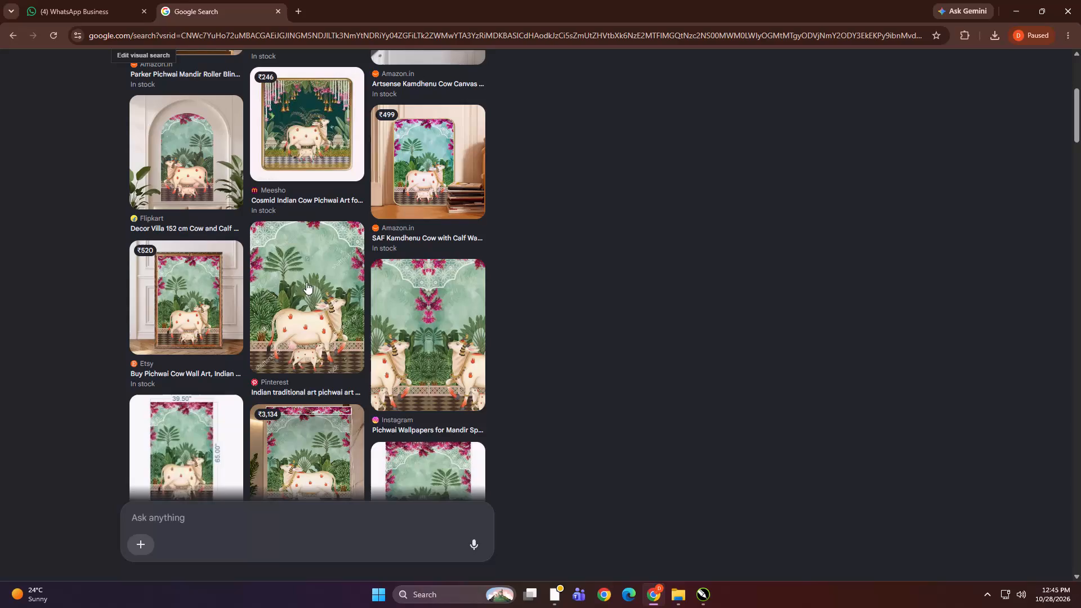
Preview the Pinterest result of the Indian traditional pichwai cow and calf art from the visual search matches.
{"action": "left_click", "coordinate": [315, 278]}
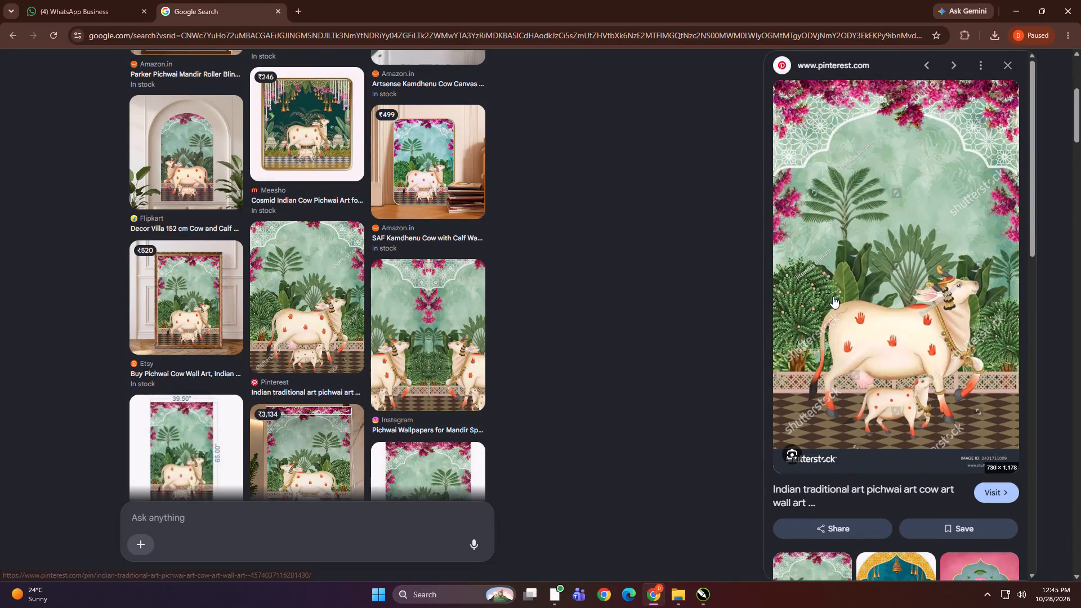
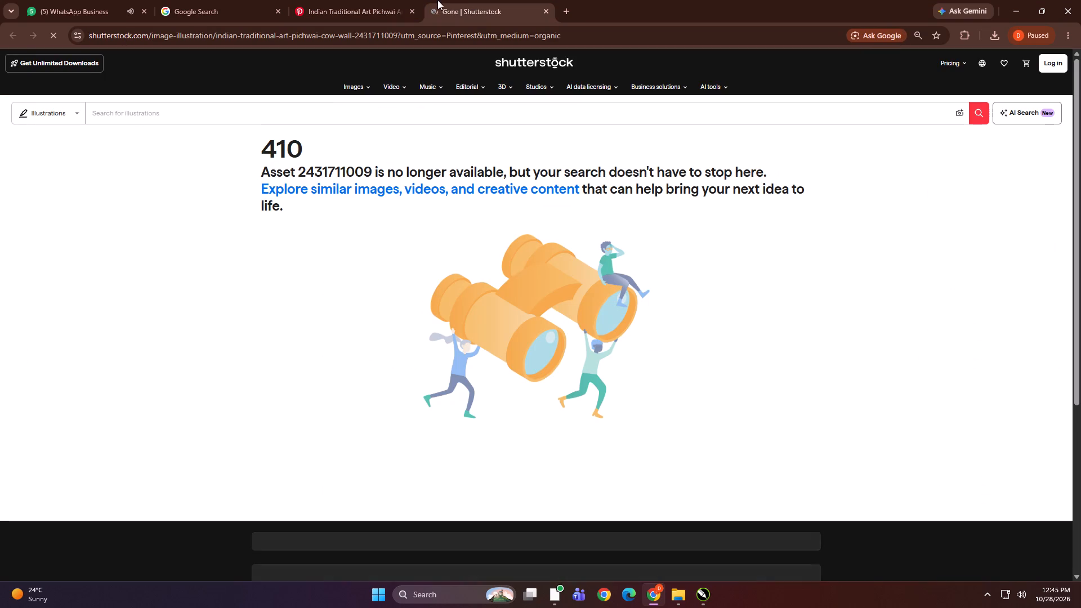
Examine the Shutterstock page, the Pinterest pin and the Google visual matches for a usable pichwai cow and calf image.
{"action": "double_click", "coordinate": [343, 171]}
{"action": "left_click", "coordinate": [360, 0]}
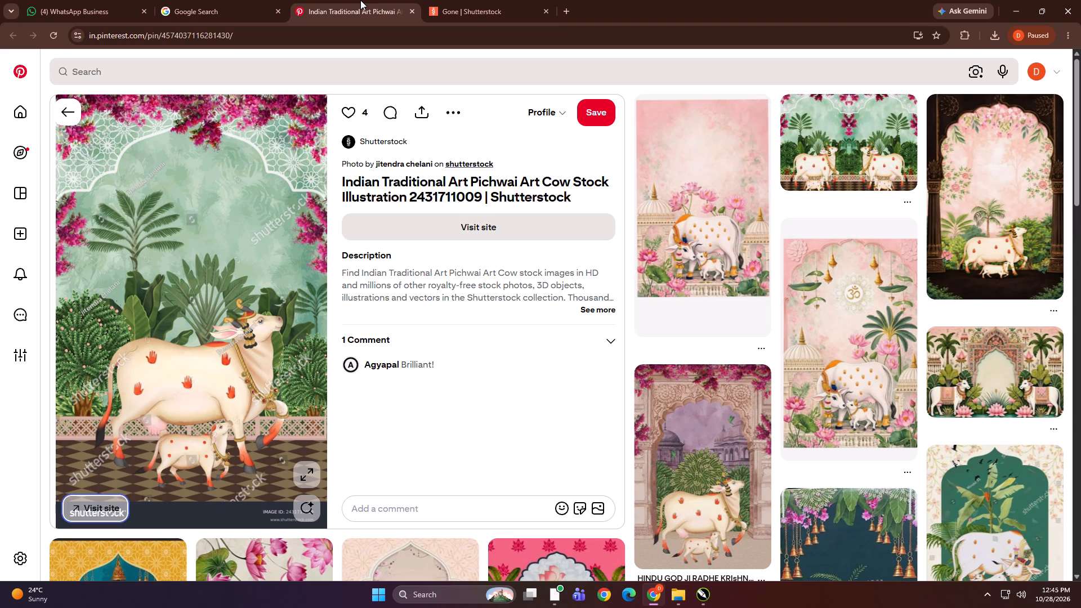
{"action": "scroll", "coordinate": [713, 341], "scroll_direction": "up", "scroll_amount": 1}
{"action": "scroll", "coordinate": [689, 329], "scroll_direction": "down", "scroll_amount": 1}
{"action": "scroll", "coordinate": [452, 372], "scroll_direction": "up", "scroll_amount": 1}
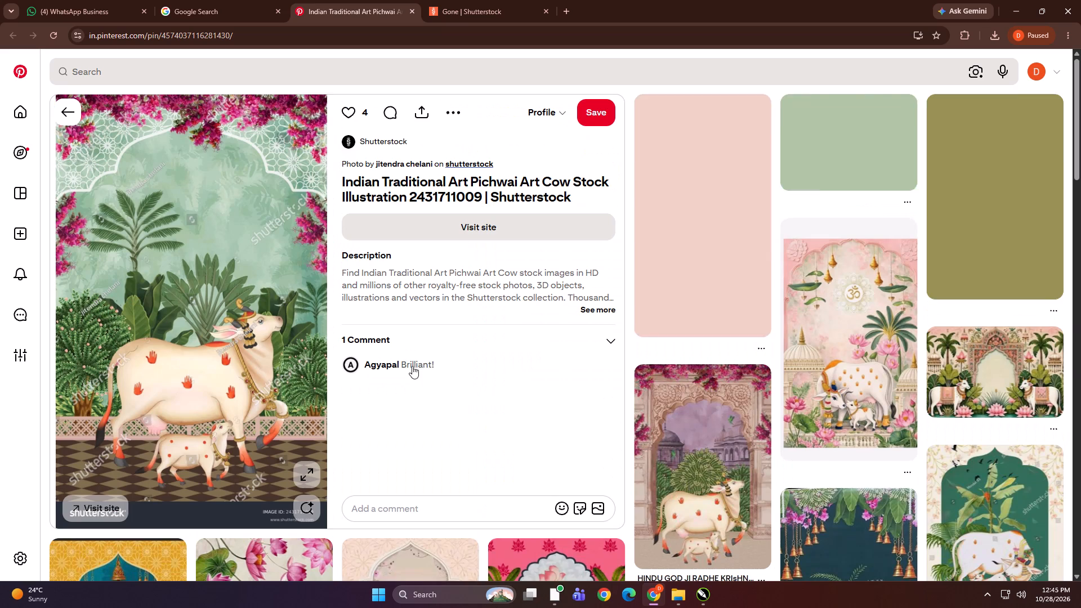
{"action": "left_click", "coordinate": [231, 0]}
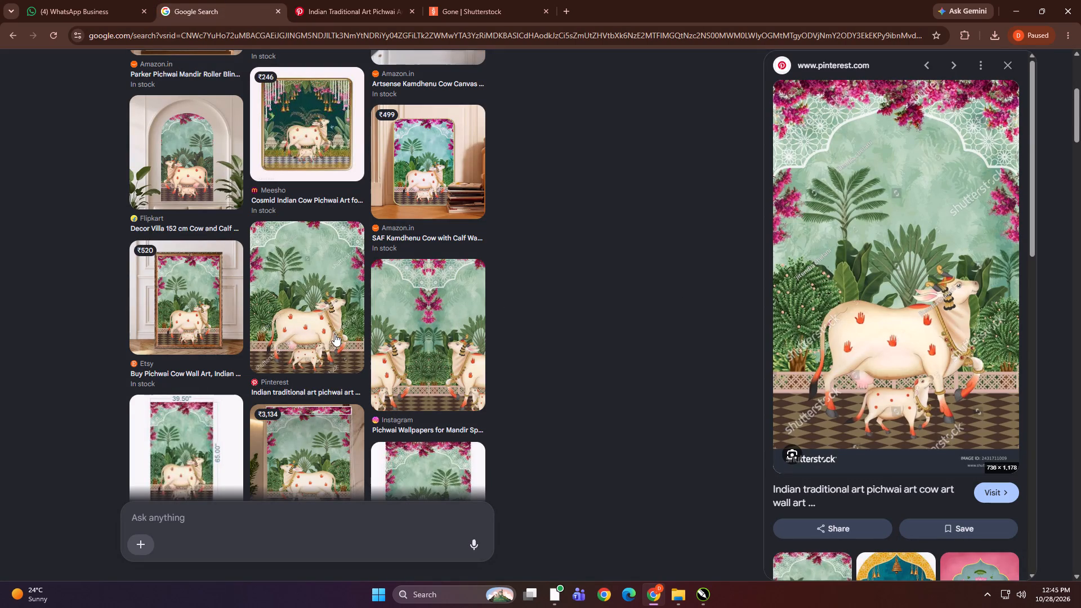
{"action": "scroll", "coordinate": [334, 334], "scroll_direction": "down", "scroll_amount": 1}
{"action": "scroll", "coordinate": [336, 334], "scroll_direction": "up", "scroll_amount": 3}
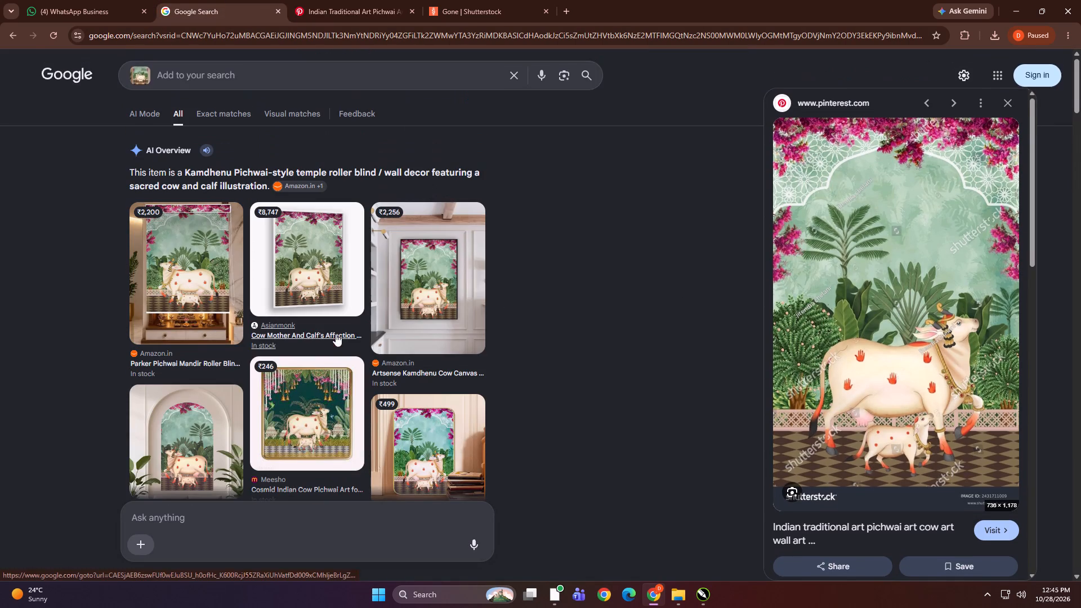
Open the Yandex search page in a new browser tab.
{"action": "left_click", "coordinate": [561, 2]}
{"action": "type", "text": "YANDEX"}
{"action": "key", "text": "Return"}
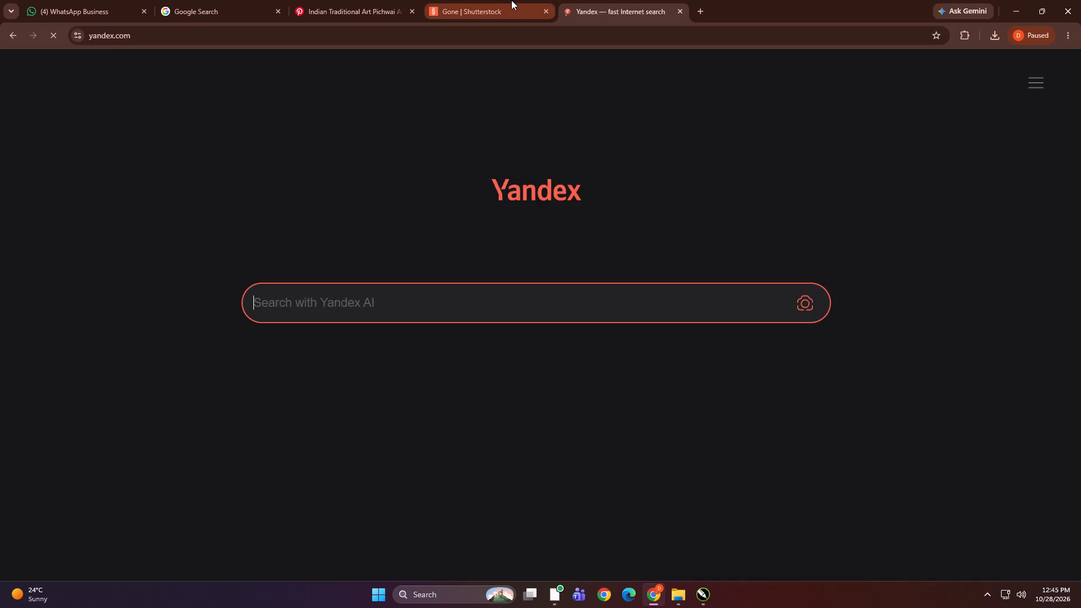
{"action": "left_click", "coordinate": [510, 0]}
{"action": "left_click", "coordinate": [338, 0]}
{"action": "left_click", "coordinate": [676, 0]}
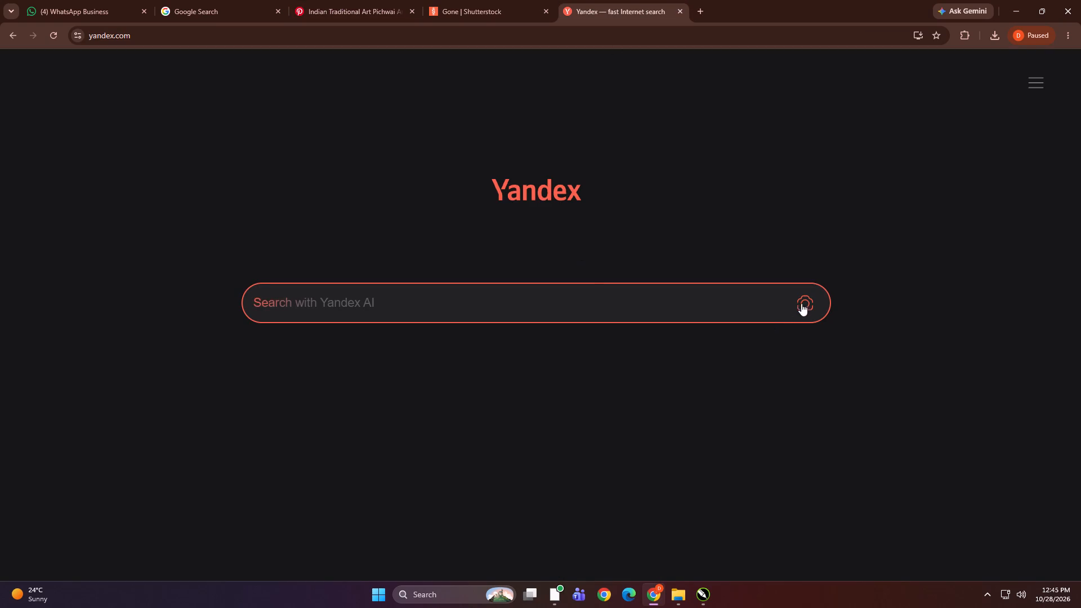
{"action": "left_click", "coordinate": [802, 301]}
{"action": "left_click", "coordinate": [1067, 12]}
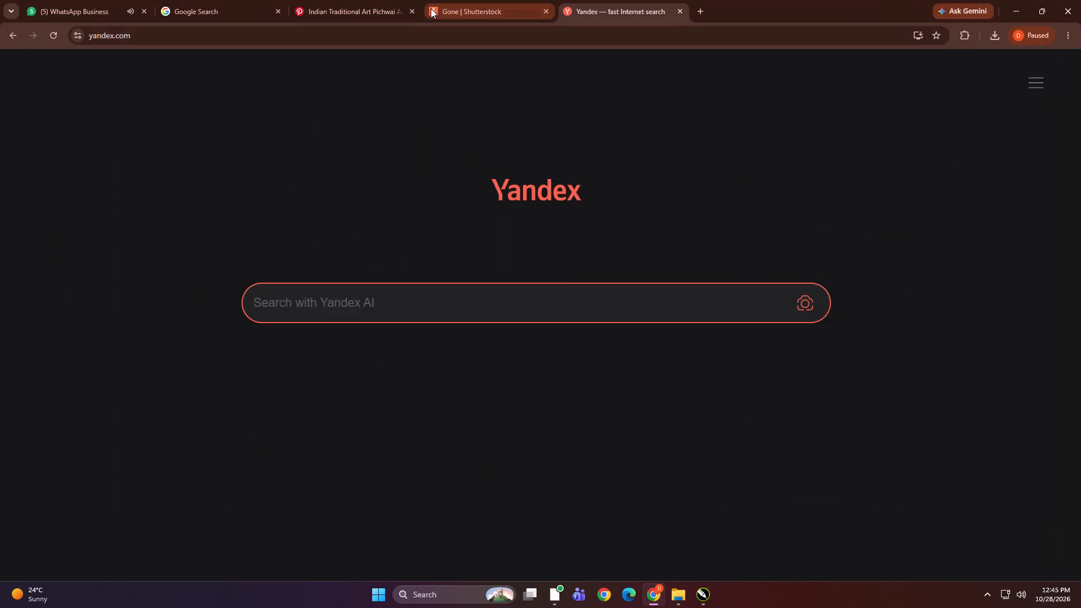
Open the Pinterest pin's cow and calf image in its own tab and save it as a JPEG in Downloads.
{"action": "left_click", "coordinate": [399, 1]}
{"action": "right_click", "coordinate": [220, 227]}
{"action": "left_click", "coordinate": [238, 240]}
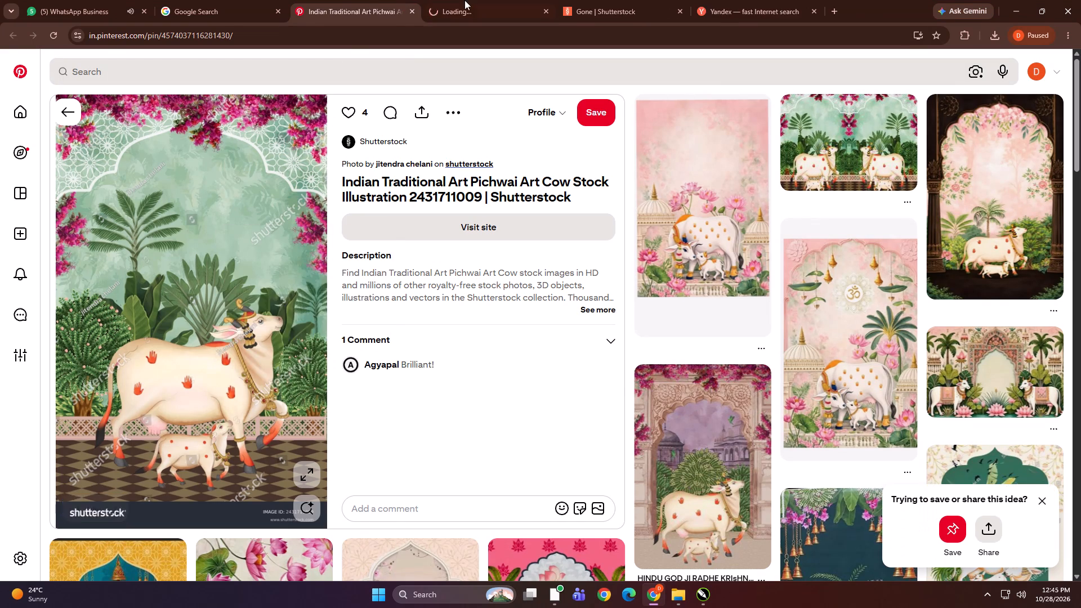
{"action": "left_click", "coordinate": [467, 0]}
{"action": "right_click", "coordinate": [502, 168]}
{"action": "left_click", "coordinate": [520, 193]}
{"action": "key", "text": "Return"}
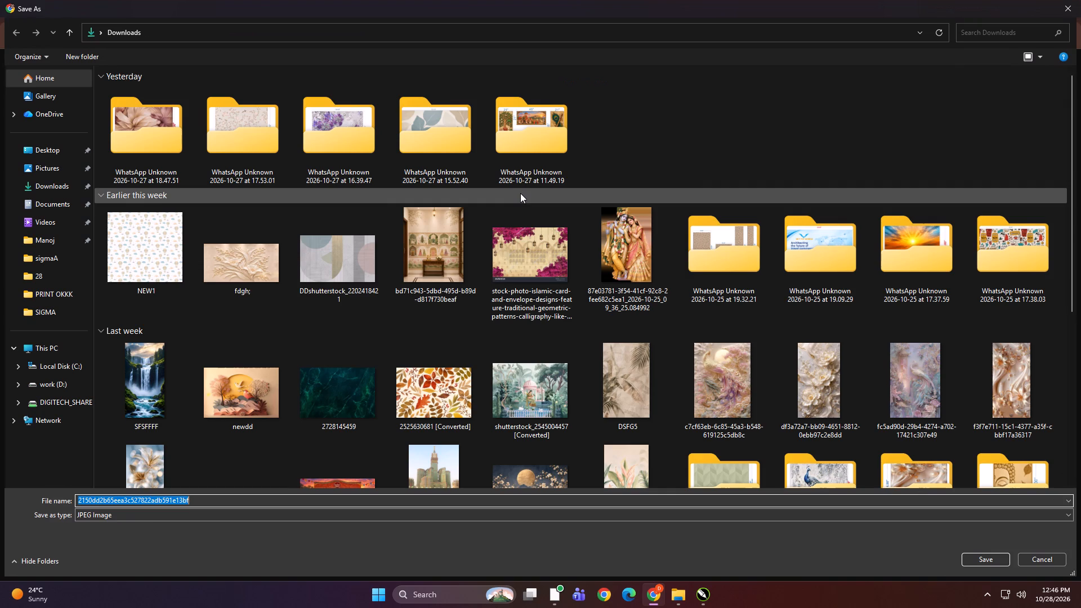
{"action": "key", "text": "Return"}
Run a Yandex visual search with the downloaded pichwai cow and calf image.
{"action": "left_click", "coordinate": [757, 0]}
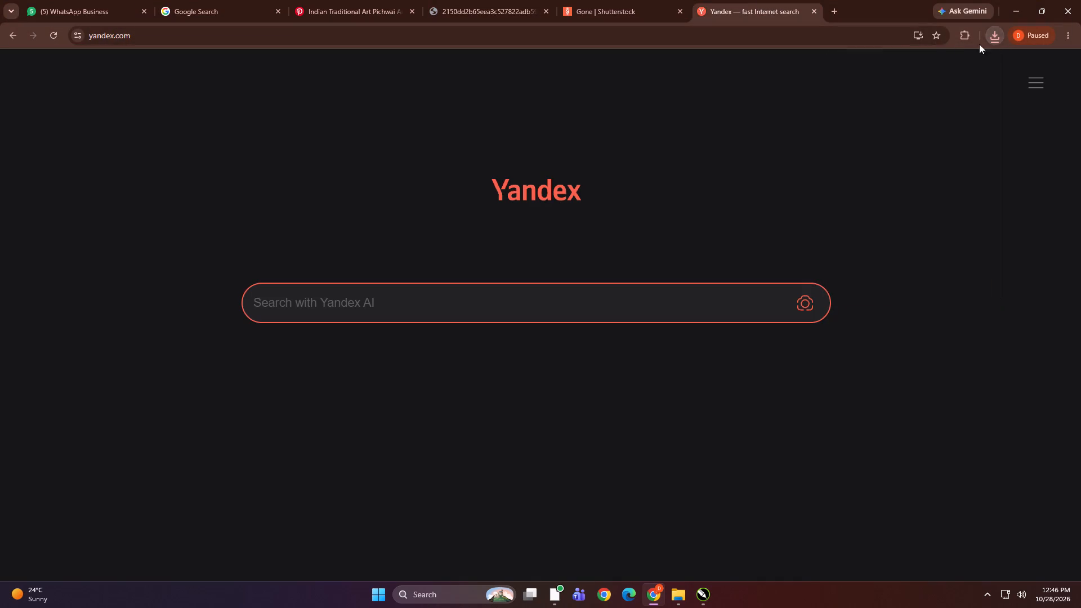
{"action": "left_click", "coordinate": [993, 38]}
{"action": "left_click_drag", "start_coordinate": [916, 79], "coordinate": [515, 300]}
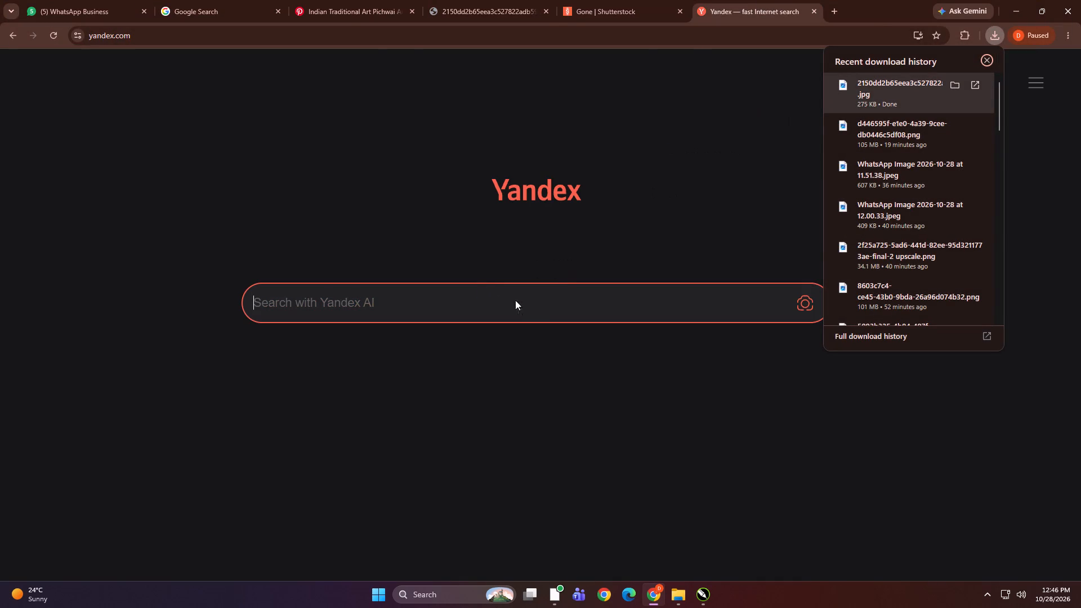
{"action": "left_click", "coordinate": [681, 0]}
{"action": "left_click", "coordinate": [796, 299]}
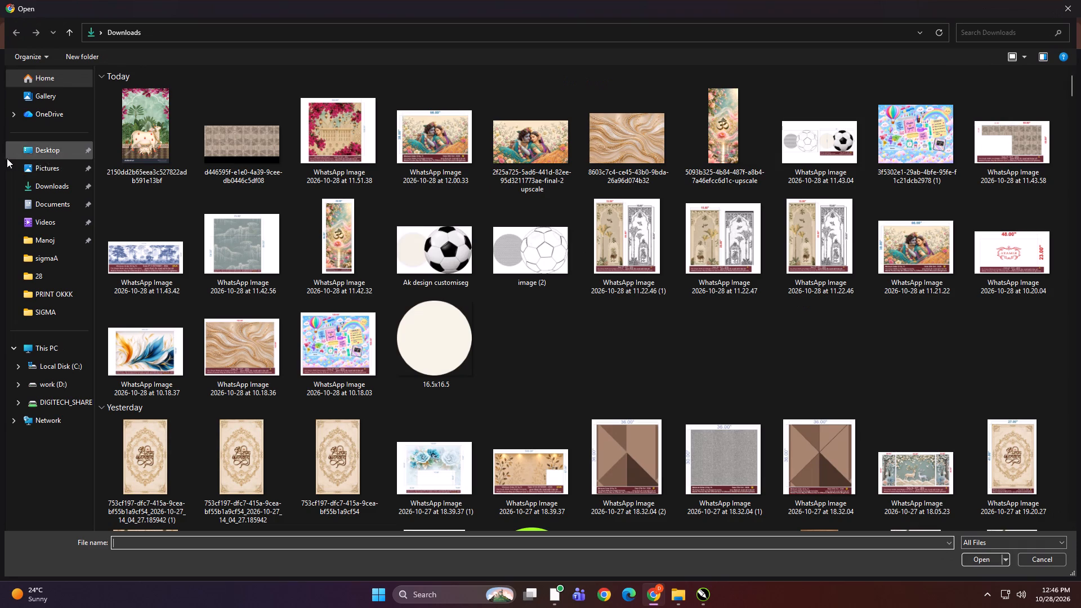
{"action": "left_click", "coordinate": [149, 138]}
{"action": "left_click", "coordinate": [971, 556]}
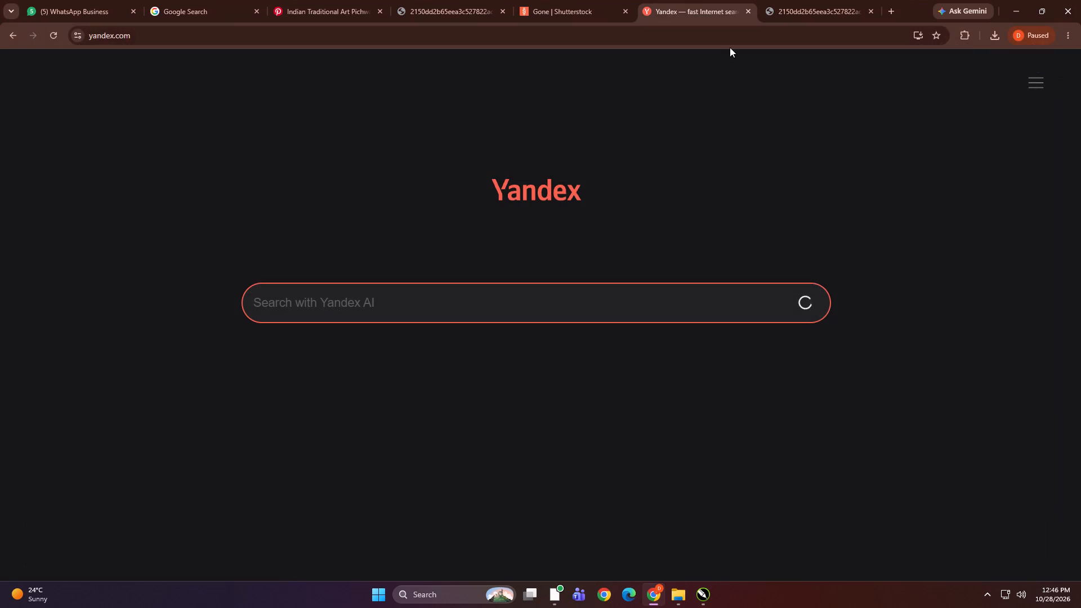
Close the Shutterstock tab and the extra tab showing the downloaded image.
{"action": "left_click", "coordinate": [628, 11]}
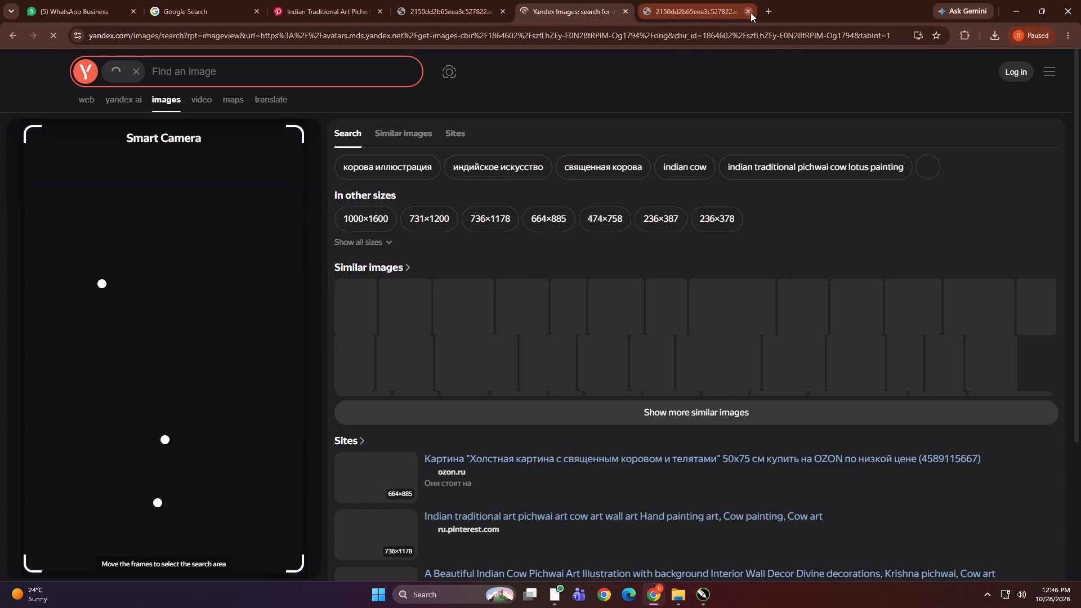
{"action": "left_click", "coordinate": [751, 12]}
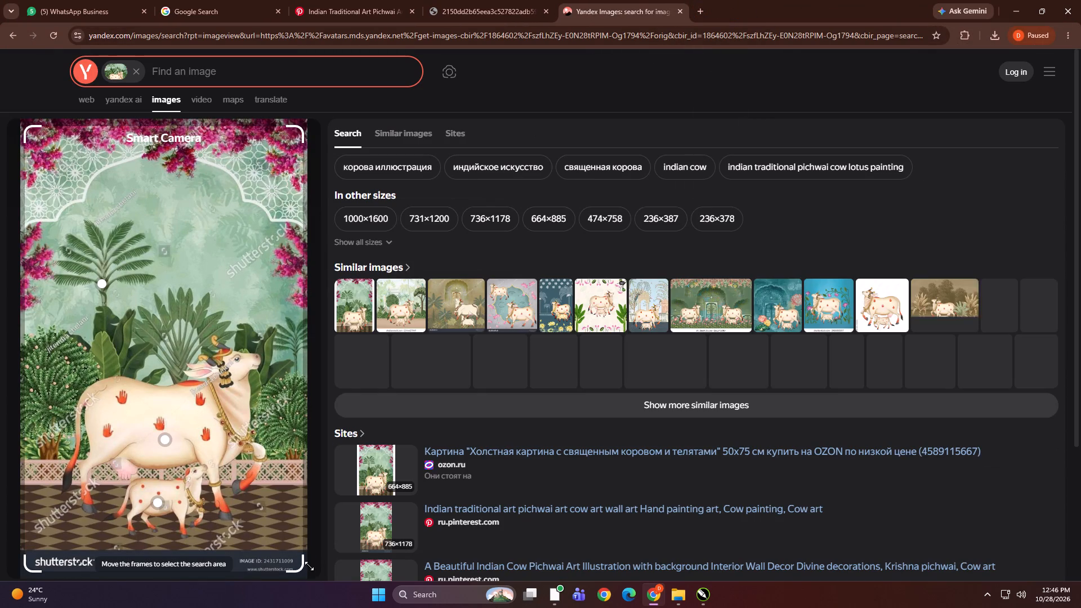
Adjust the visual search frame to reach the artwork's top edge and exclude the Shutterstock strip below it.
{"action": "left_click_drag", "start_coordinate": [300, 573], "coordinate": [307, 552]}
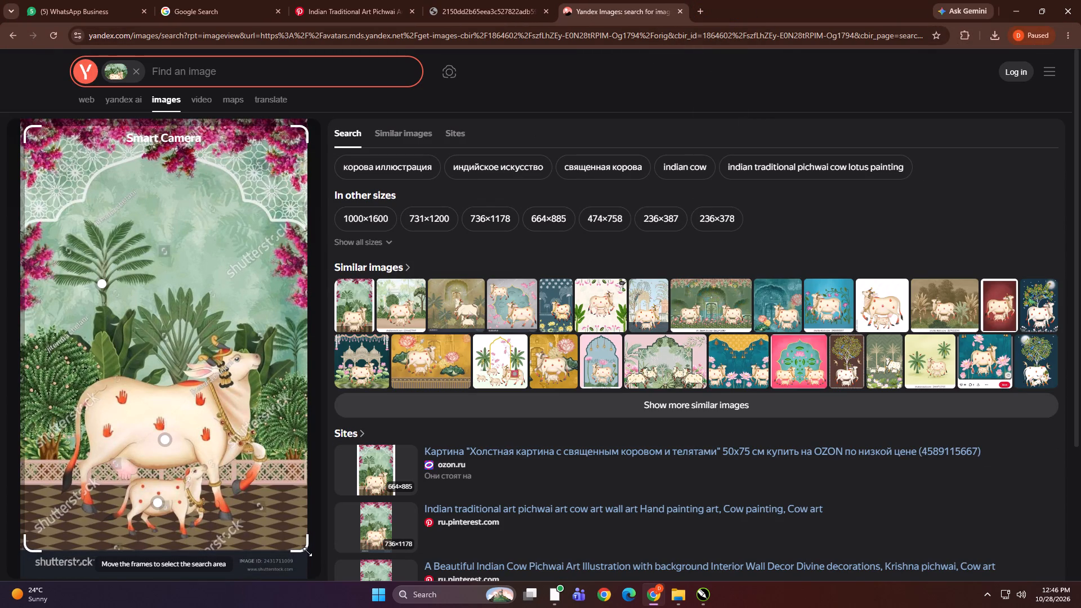
{"action": "left_click_drag", "start_coordinate": [307, 552], "coordinate": [307, 551]}
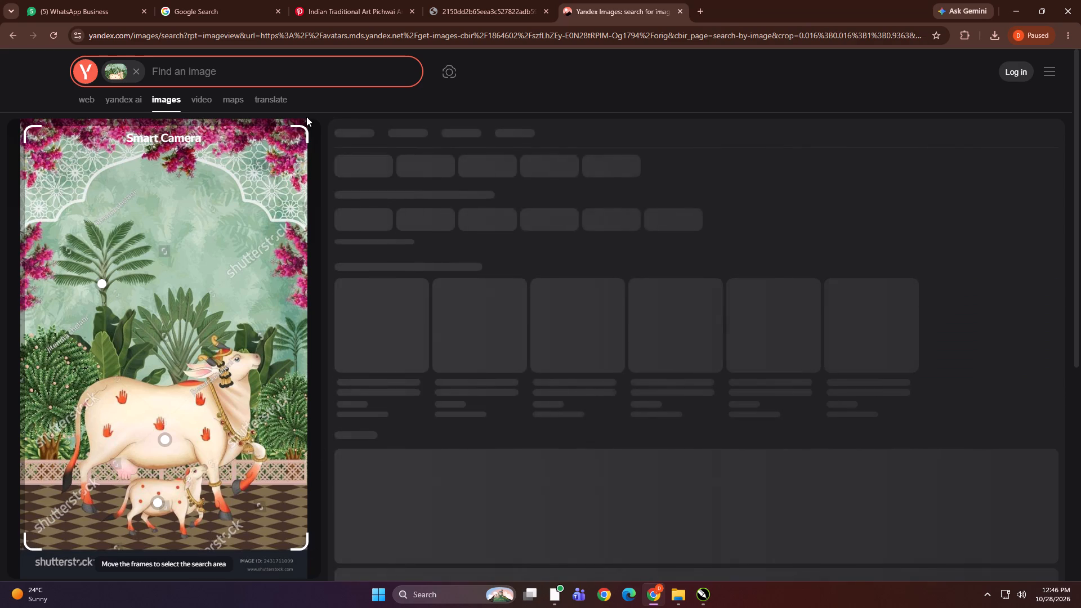
{"action": "left_click_drag", "start_coordinate": [301, 129], "coordinate": [301, 117]}
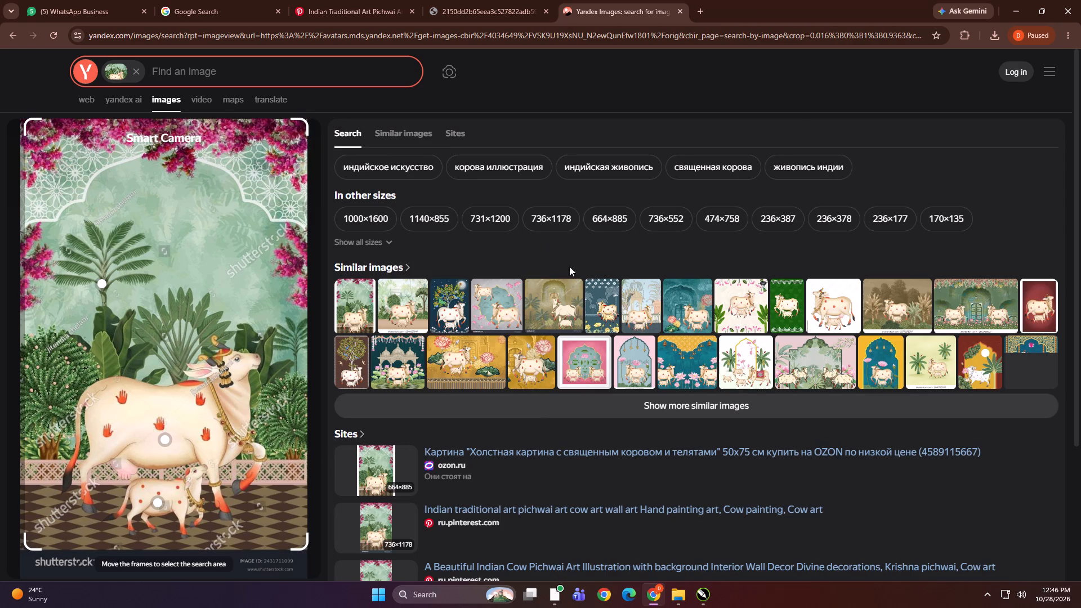
Run a new Yandex visual search using the first similar image as the source.
{"action": "left_click_drag", "start_coordinate": [358, 309], "coordinate": [177, 224]}
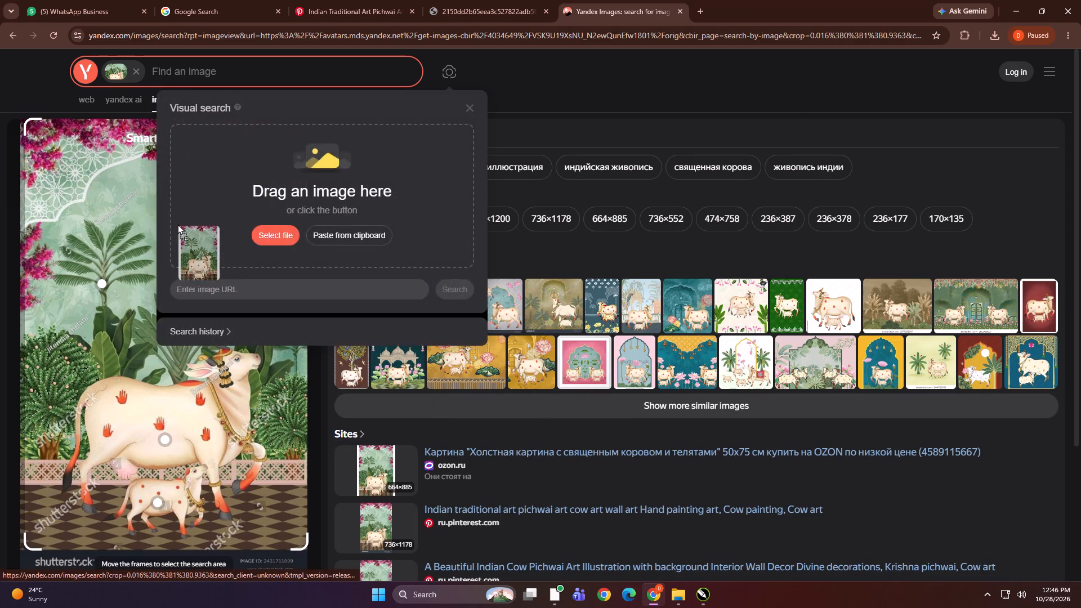
{"action": "left_click_drag", "start_coordinate": [177, 224], "coordinate": [231, 196]}
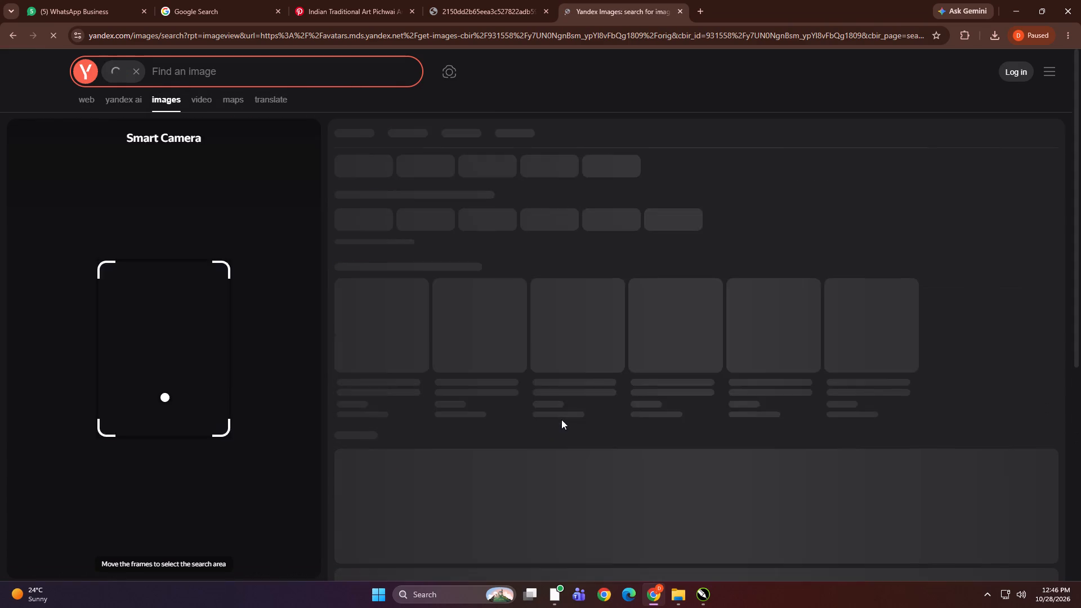
Browse the full list of sites with the matching artwork and inspect the 664×885 ozon.ru image at full size.
{"action": "scroll", "coordinate": [568, 390], "scroll_direction": "down", "scroll_amount": 1}
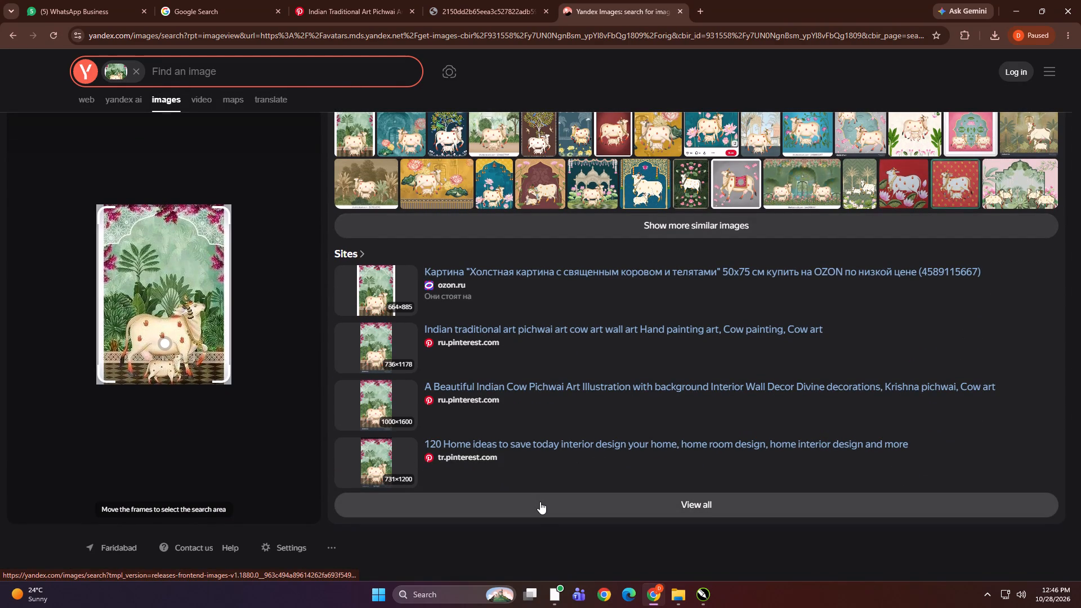
{"action": "left_click", "coordinate": [540, 502]}
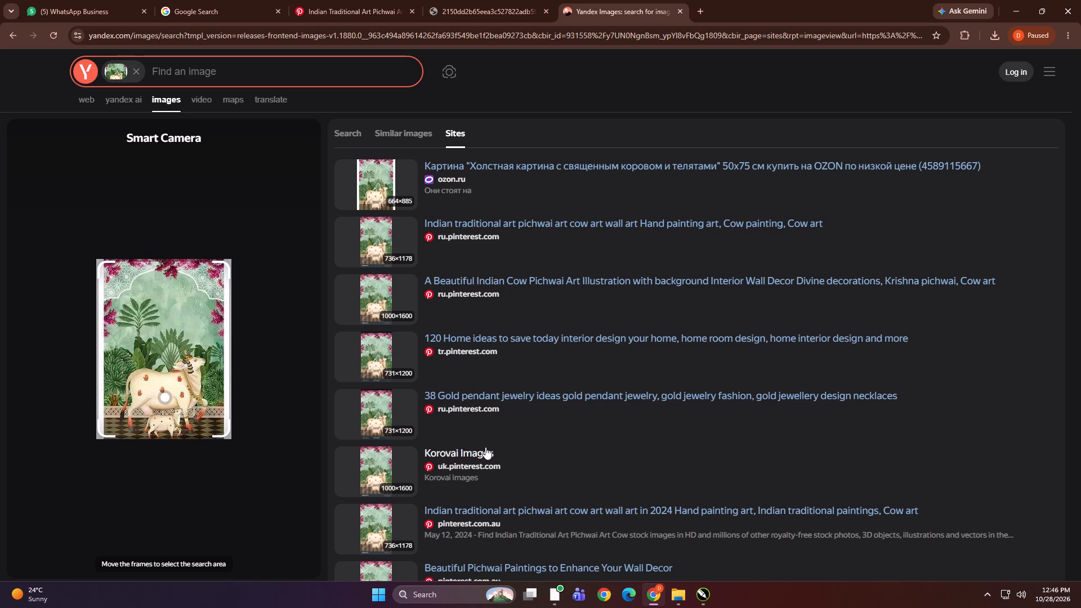
{"action": "scroll", "coordinate": [551, 428], "scroll_direction": "down", "scroll_amount": 1}
{"action": "scroll", "coordinate": [547, 439], "scroll_direction": "up", "scroll_amount": 3}
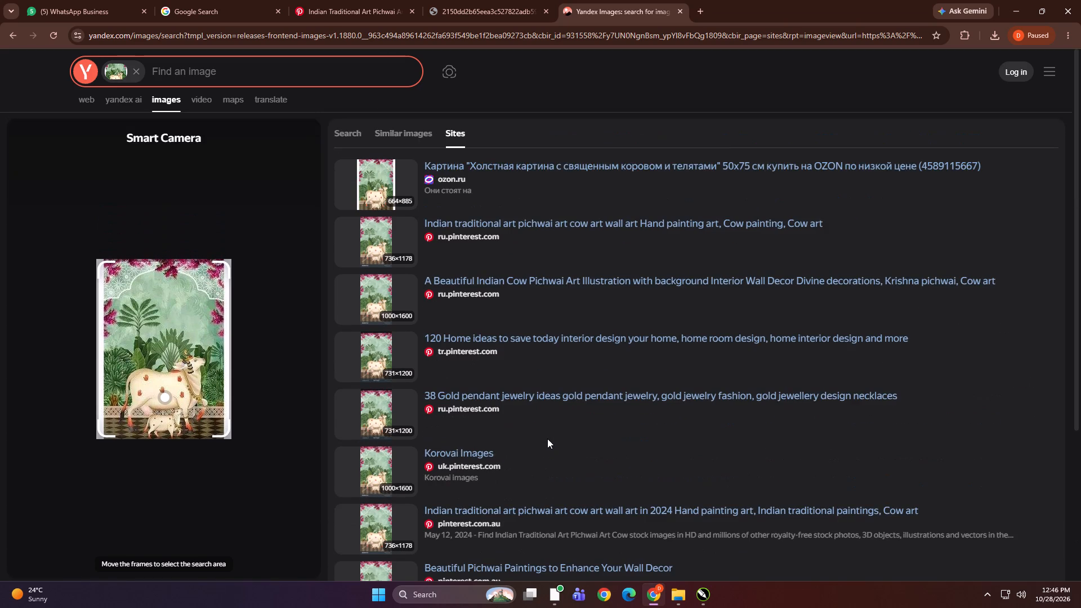
{"action": "scroll", "coordinate": [547, 439], "scroll_direction": "down", "scroll_amount": 2}
{"action": "scroll", "coordinate": [547, 439], "scroll_direction": "up", "scroll_amount": 7}
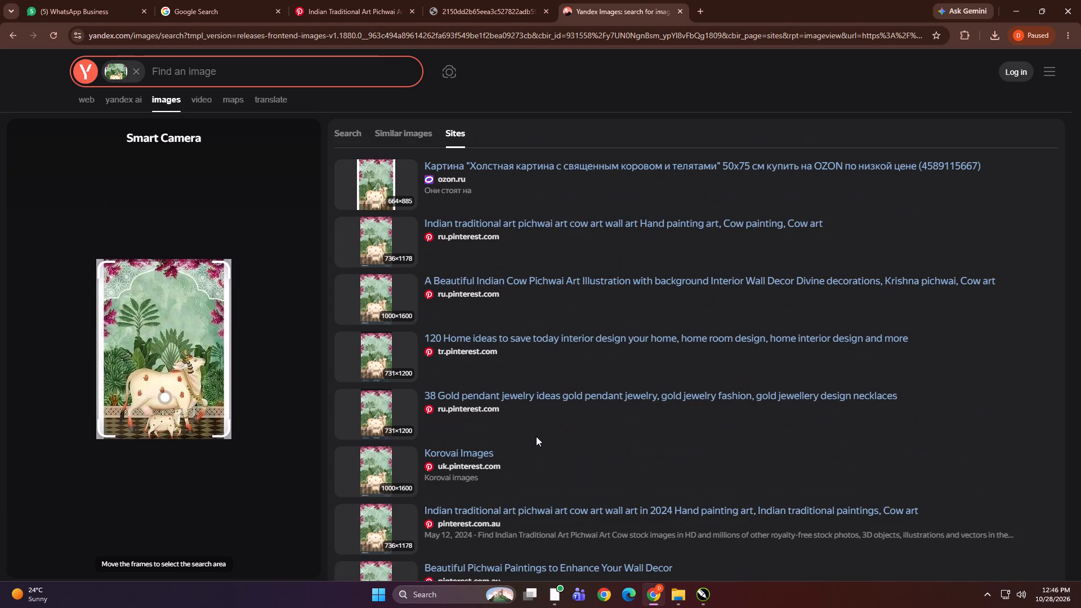
{"action": "left_click", "coordinate": [378, 184]}
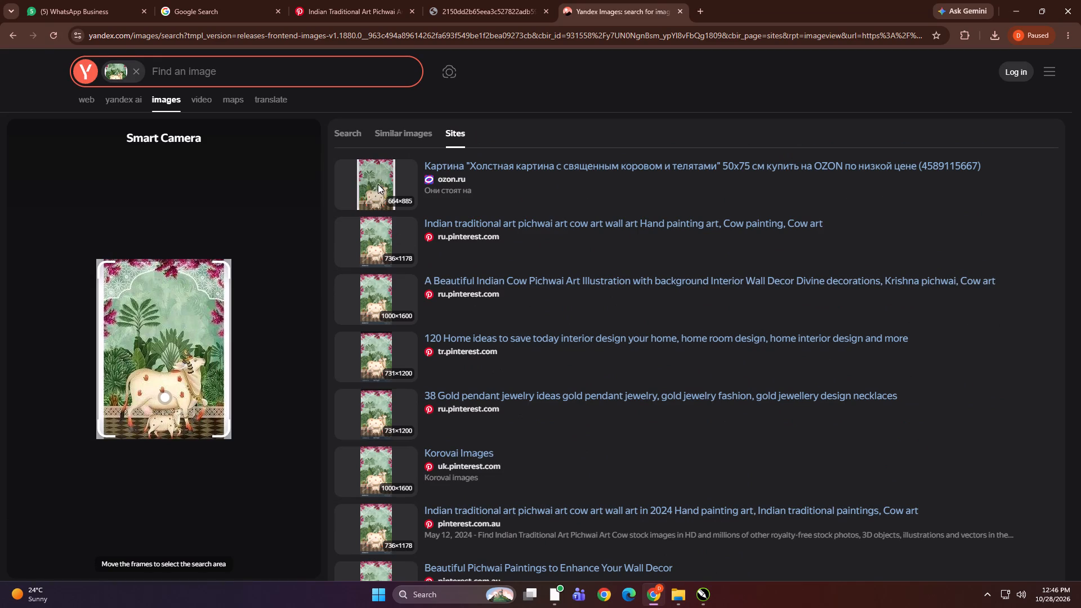
{"action": "double_click", "coordinate": [560, 314]}
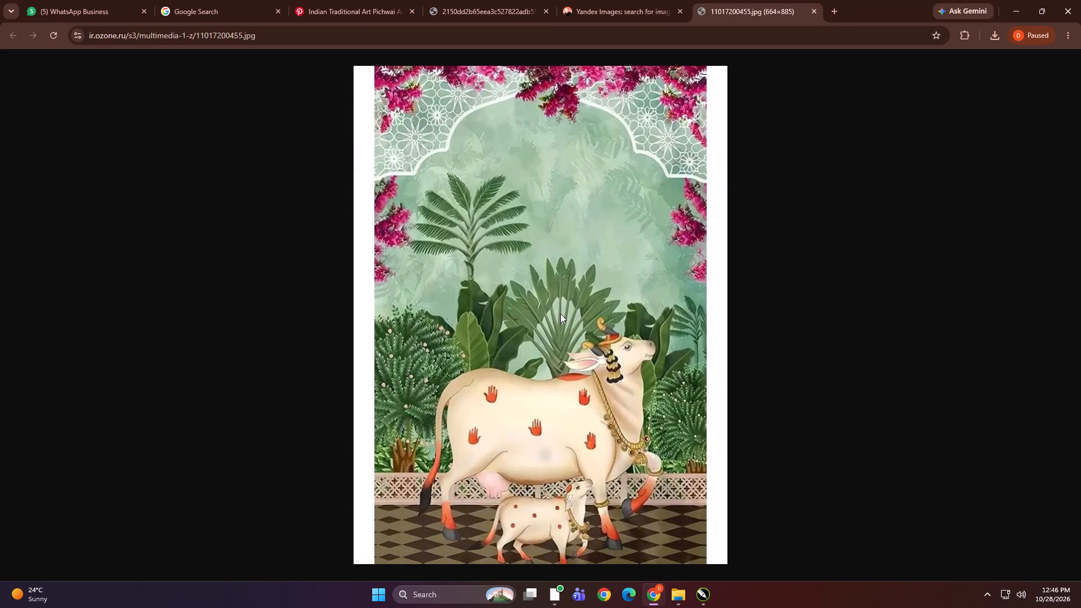
{"action": "left_click", "coordinate": [642, 0]}
{"action": "left_click", "coordinate": [811, 9]}
Return to the Google results and run a new visual search with the previewed Pinterest cow and calf image.
{"action": "left_click", "coordinate": [479, 0]}
{"action": "left_click", "coordinate": [365, 0]}
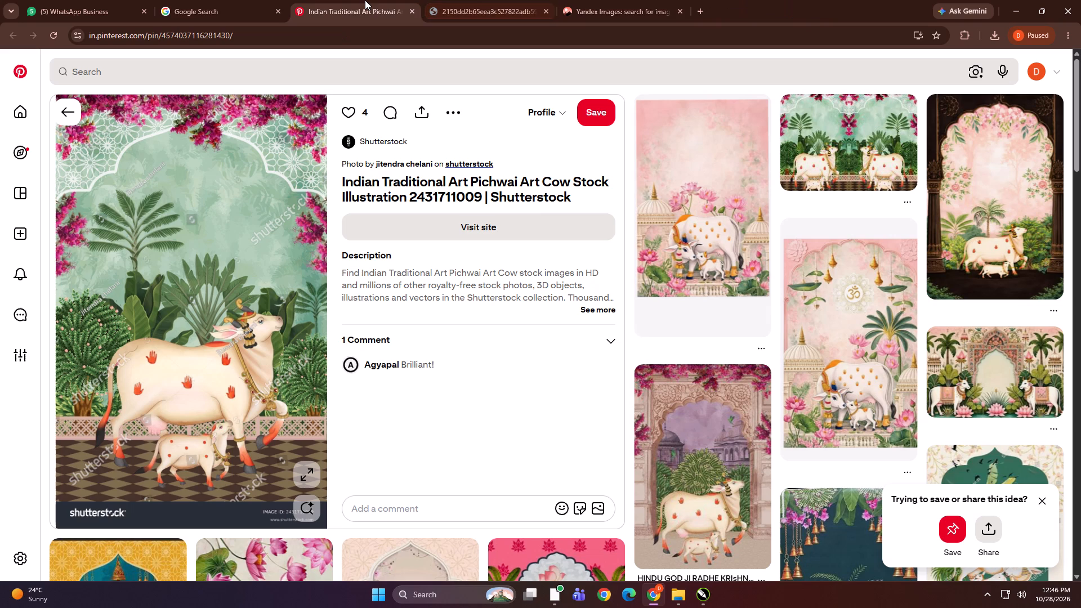
{"action": "left_click", "coordinate": [196, 0]}
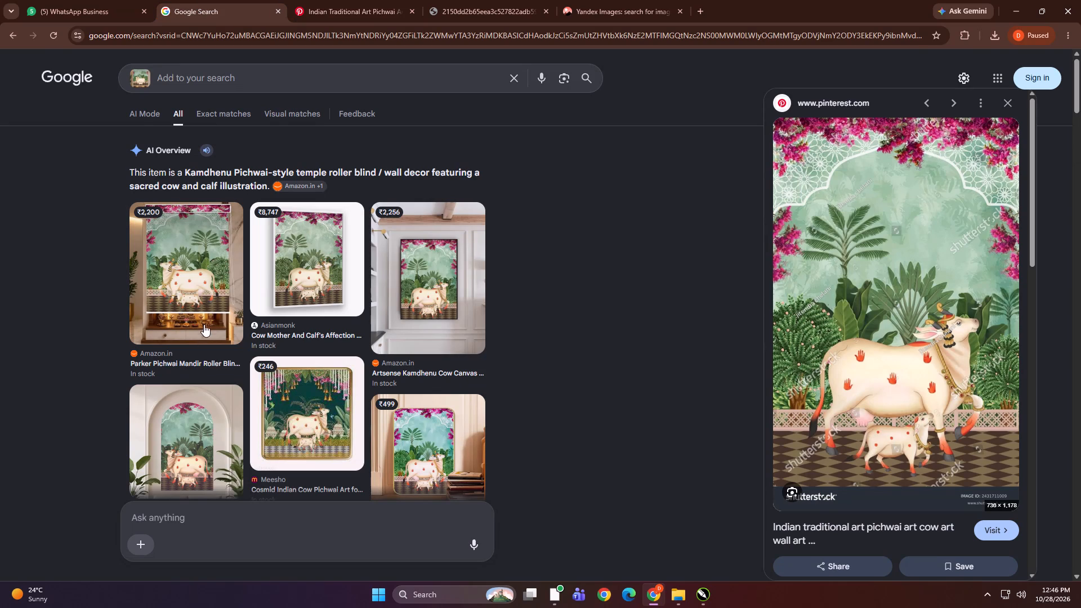
{"action": "left_click_drag", "start_coordinate": [891, 359], "coordinate": [660, 274]}
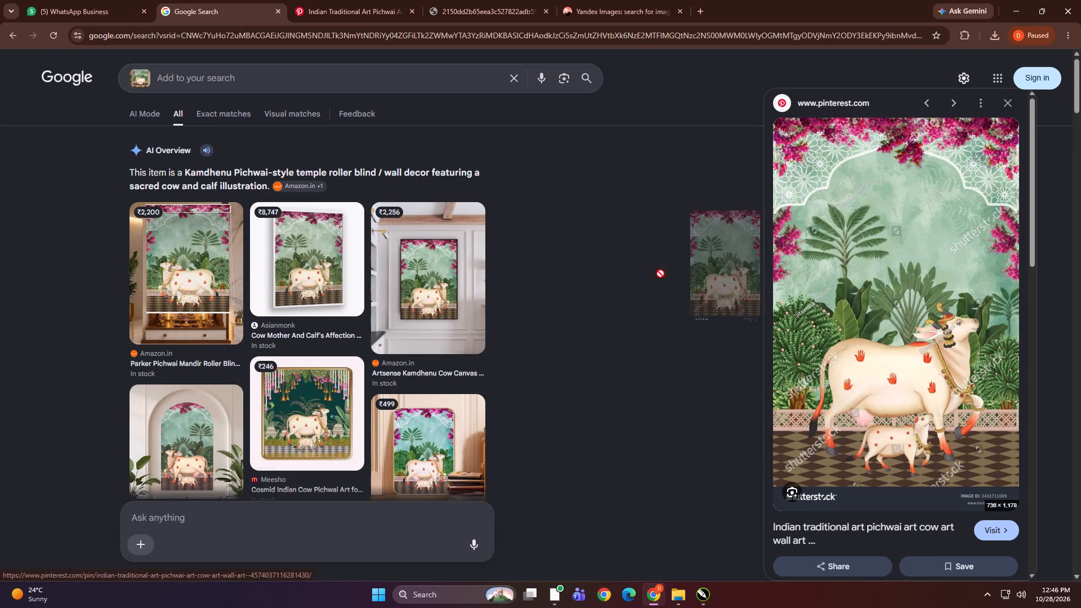
{"action": "left_click_drag", "start_coordinate": [660, 274], "coordinate": [358, 195]}
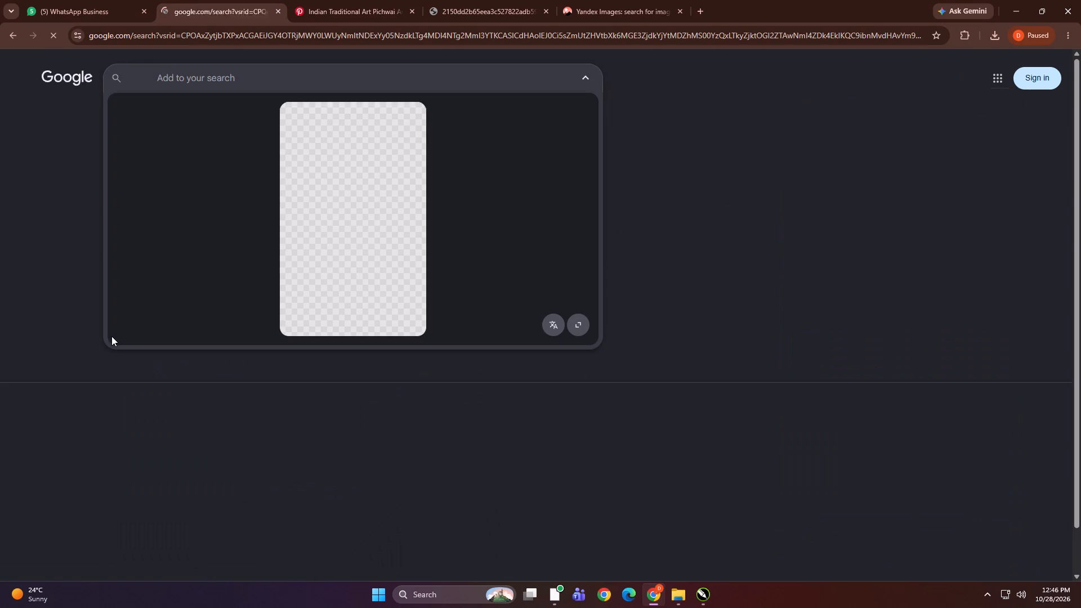
Preview the Amazon.in Anayat Sacred Cow Kamadhenu painting and browse the other visual matches for the artwork.
{"action": "scroll", "coordinate": [84, 372], "scroll_direction": "down", "scroll_amount": 1}
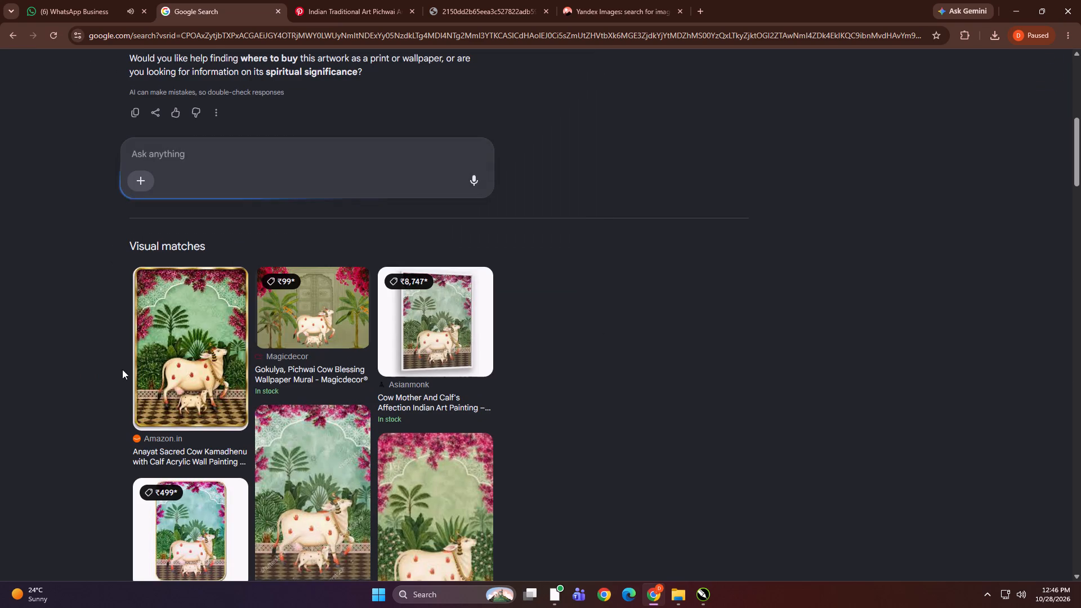
{"action": "left_click", "coordinate": [197, 359]}
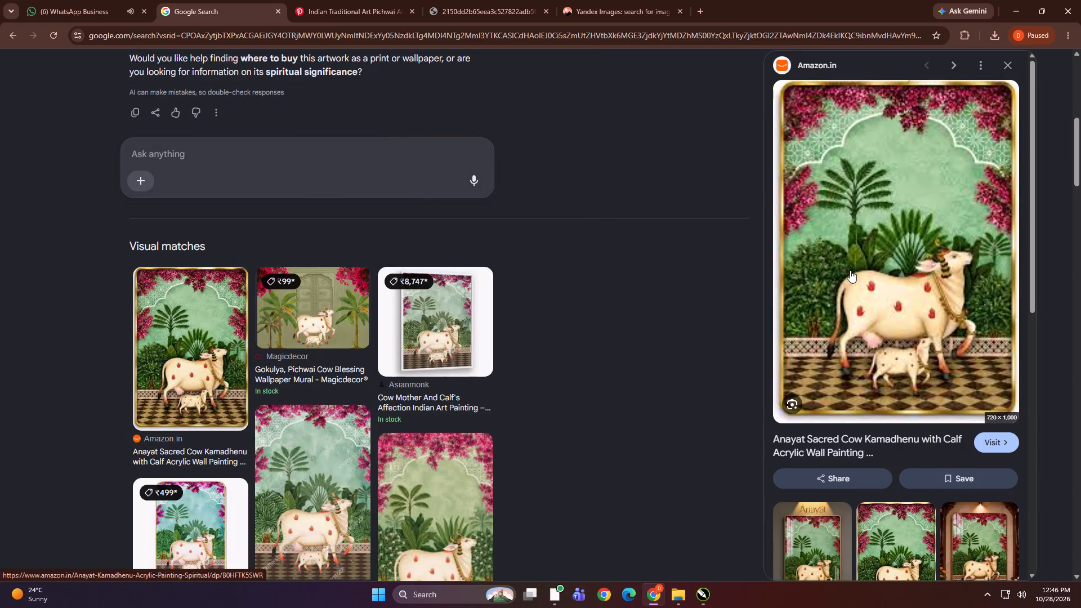
{"action": "scroll", "coordinate": [588, 324], "scroll_direction": "down", "scroll_amount": 1}
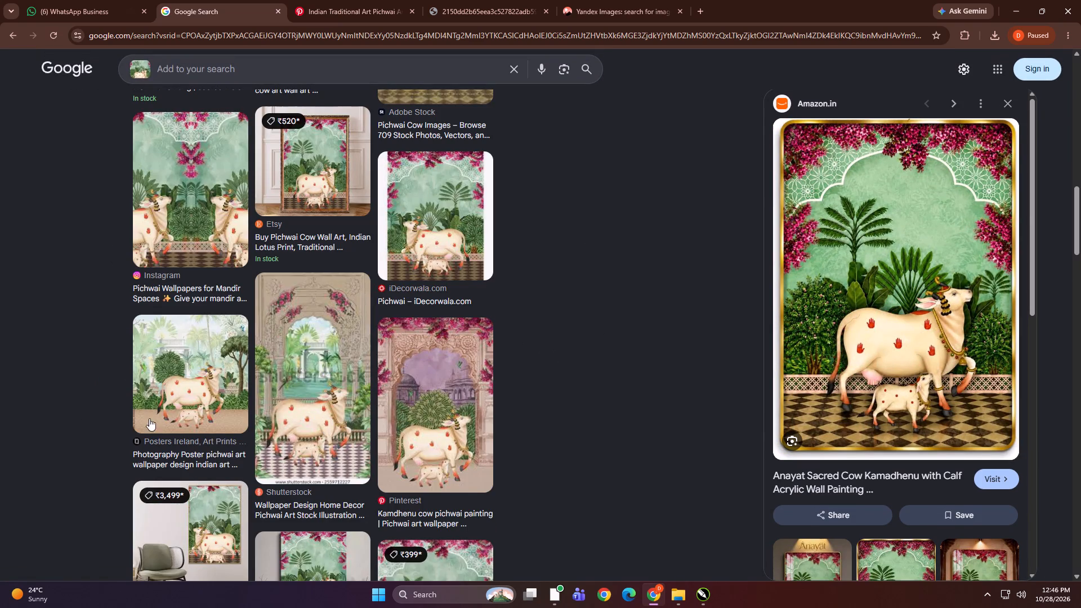
{"action": "scroll", "coordinate": [294, 299], "scroll_direction": "down", "scroll_amount": 1}
{"action": "scroll", "coordinate": [55, 404], "scroll_direction": "up", "scroll_amount": 7}
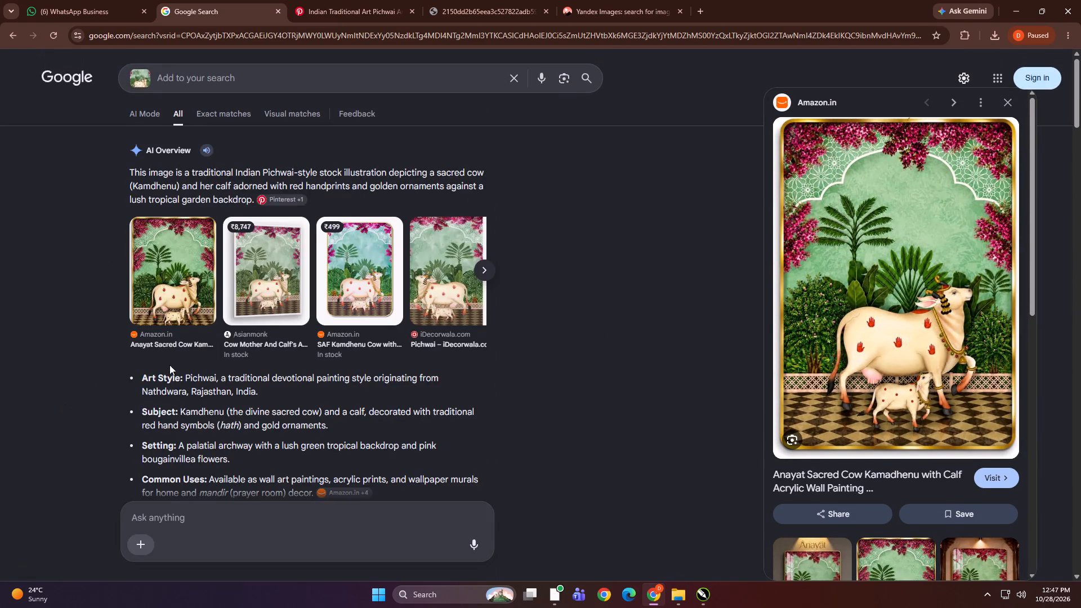
Browse the full Google results for the cow and calf artwork, covering both the visual matches and the web page listings.
{"action": "scroll", "coordinate": [306, 314], "scroll_direction": "down", "scroll_amount": 3}
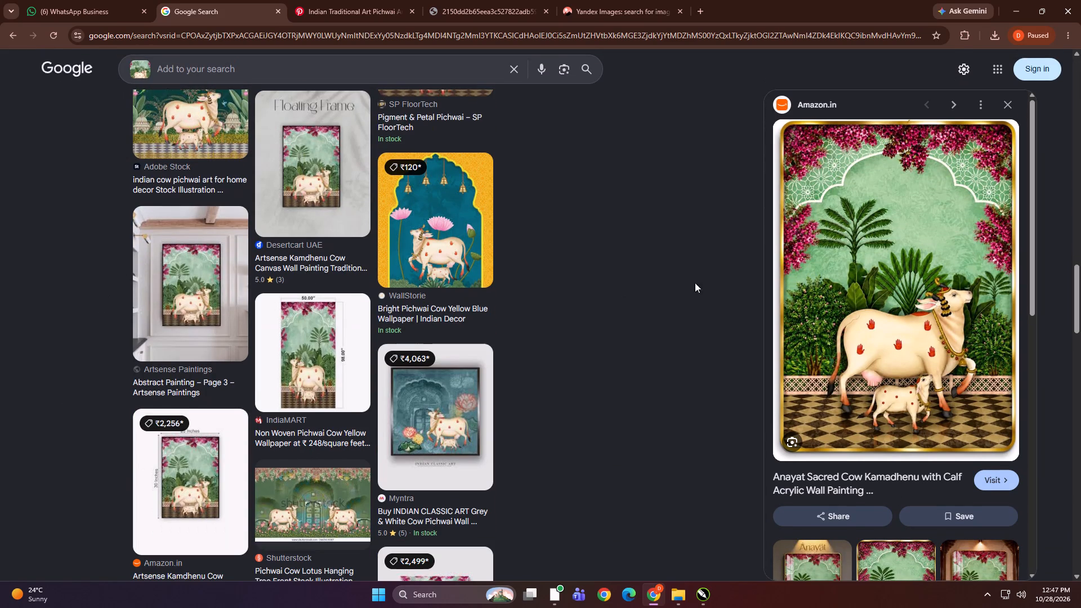
{"action": "left_click_drag", "start_coordinate": [1079, 303], "coordinate": [1080, 287]}
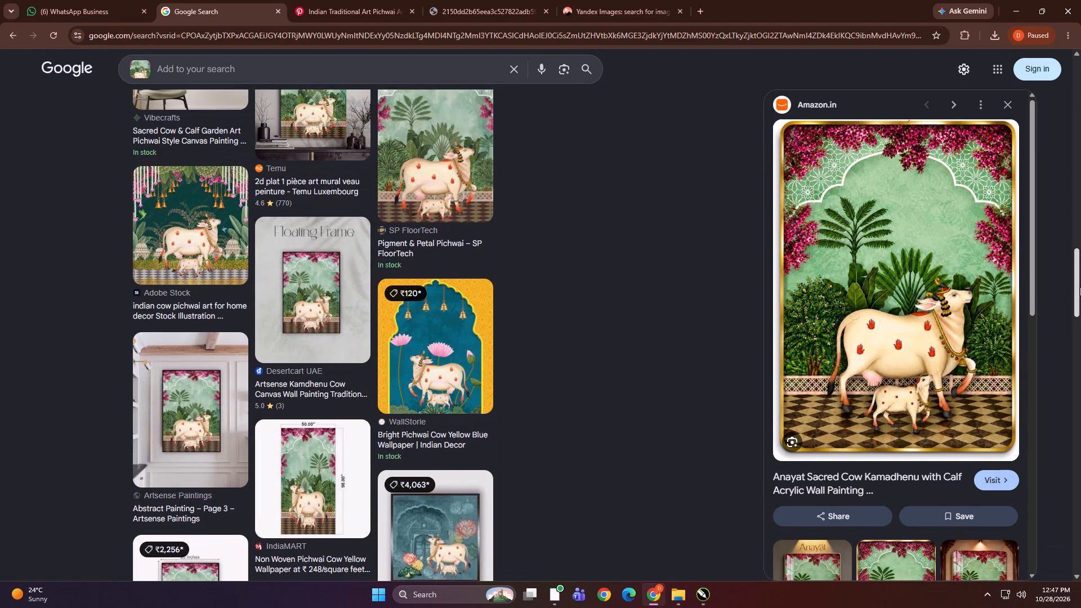
{"action": "left_click_drag", "start_coordinate": [1080, 287], "coordinate": [1074, 195]}
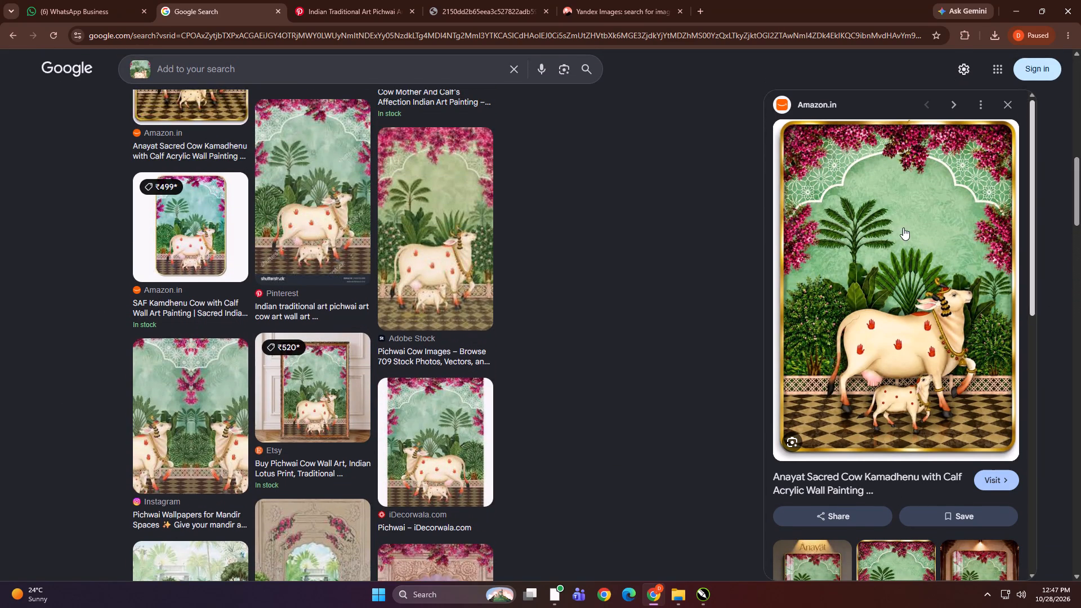
{"action": "scroll", "coordinate": [358, 323], "scroll_direction": "down", "scroll_amount": 2}
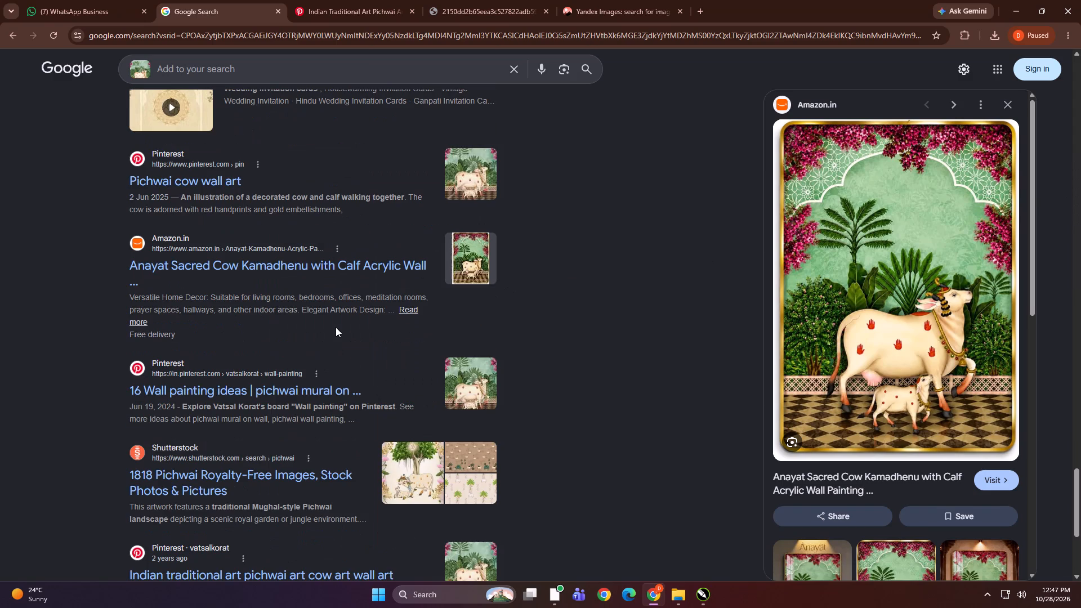
{"action": "scroll", "coordinate": [336, 327], "scroll_direction": "down", "scroll_amount": 1}
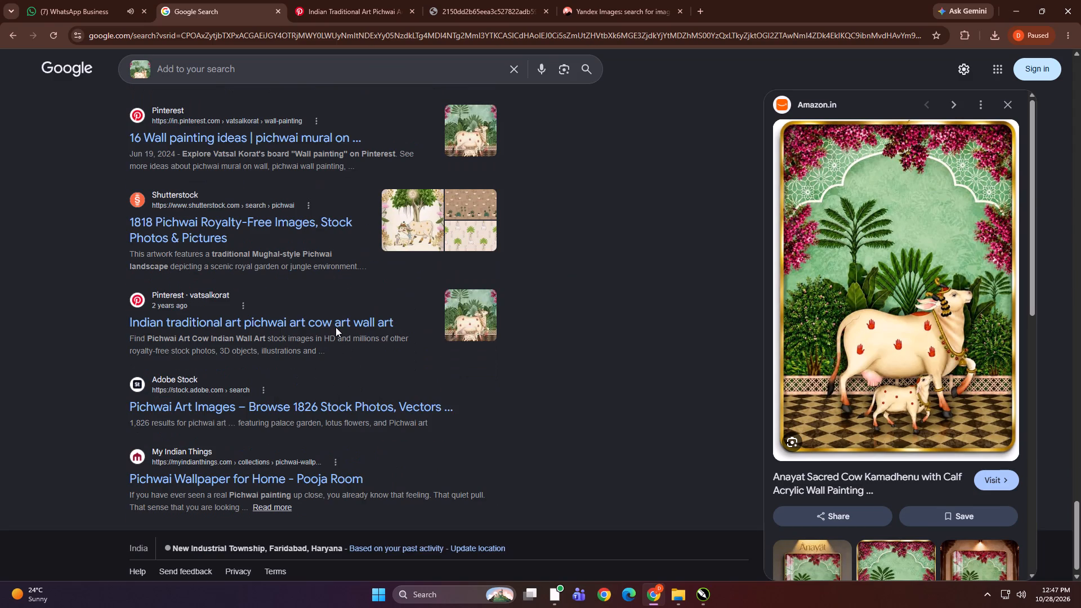
{"action": "scroll", "coordinate": [35, 407], "scroll_direction": "up", "scroll_amount": 9}
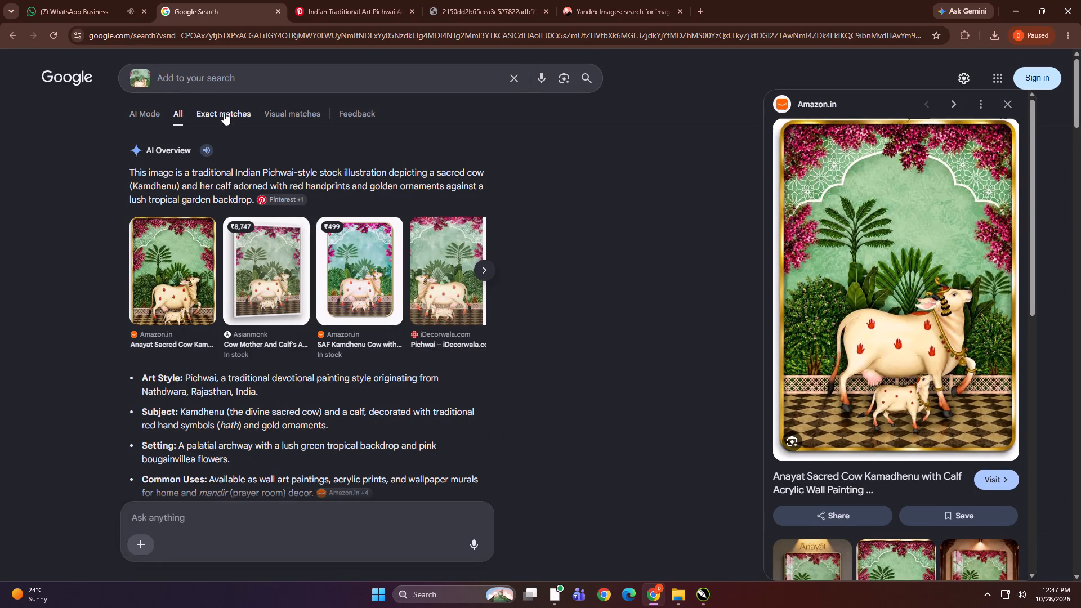
Among the exact matches, open the 736x1,178 usiquality.com.br result, check its store's Indian Traditional Art Pichwai Cow listing, and return to the matches.
{"action": "left_click", "coordinate": [224, 113]}
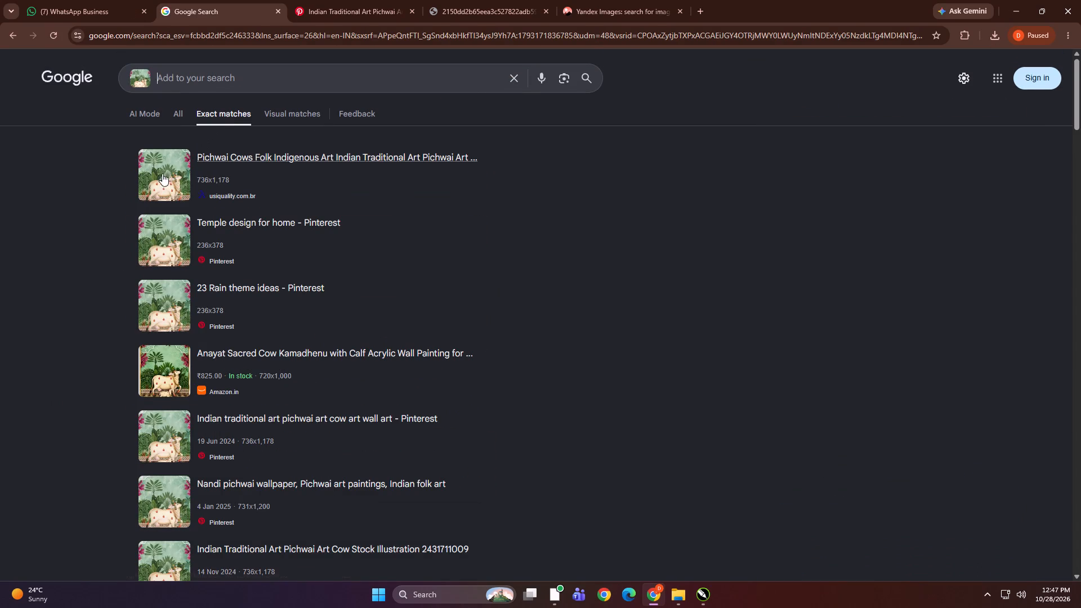
{"action": "left_click", "coordinate": [162, 178]}
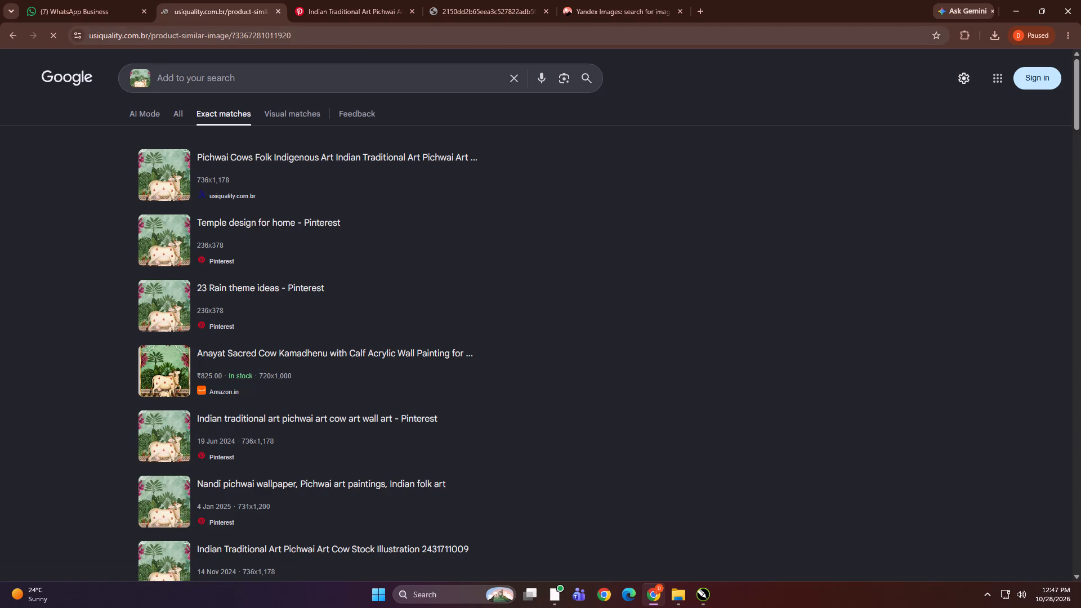
{"action": "scroll", "coordinate": [310, 190], "scroll_direction": "down", "scroll_amount": 2}
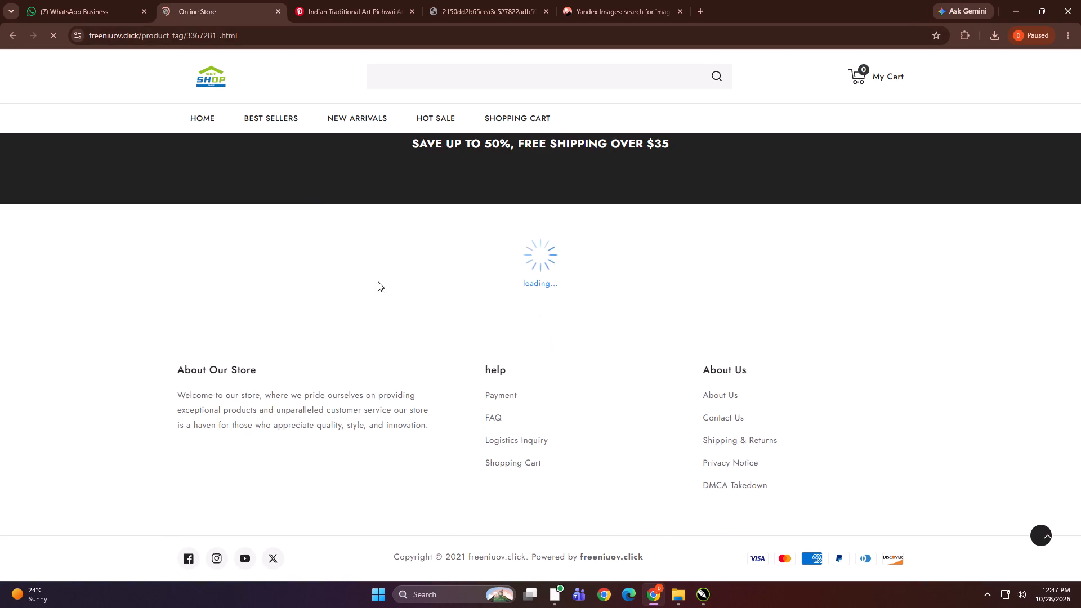
{"action": "scroll", "coordinate": [481, 269], "scroll_direction": "down", "scroll_amount": 1}
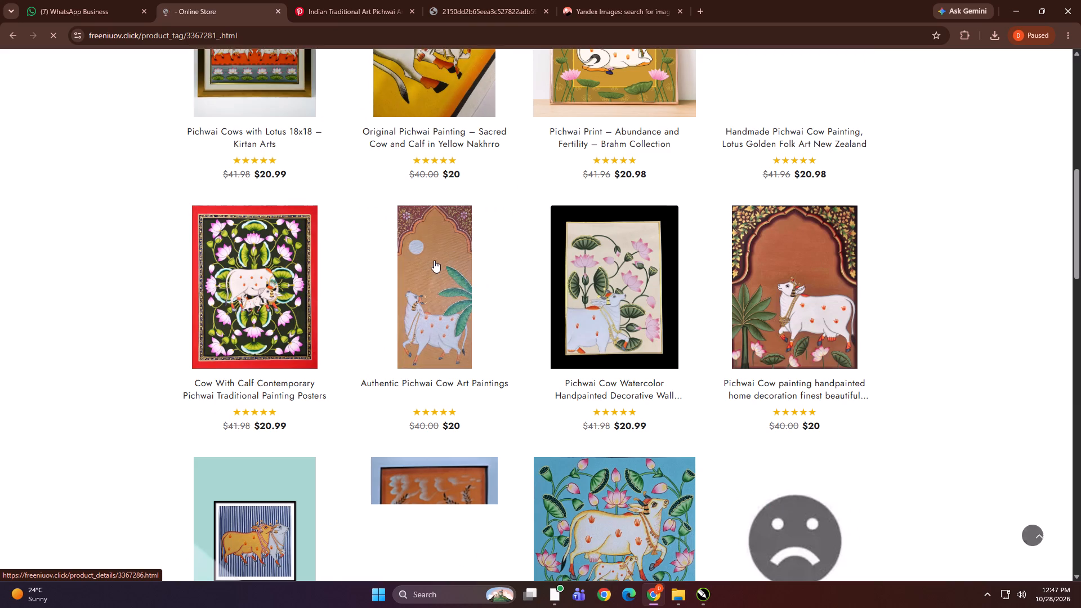
{"action": "scroll", "coordinate": [434, 260], "scroll_direction": "down", "scroll_amount": 3}
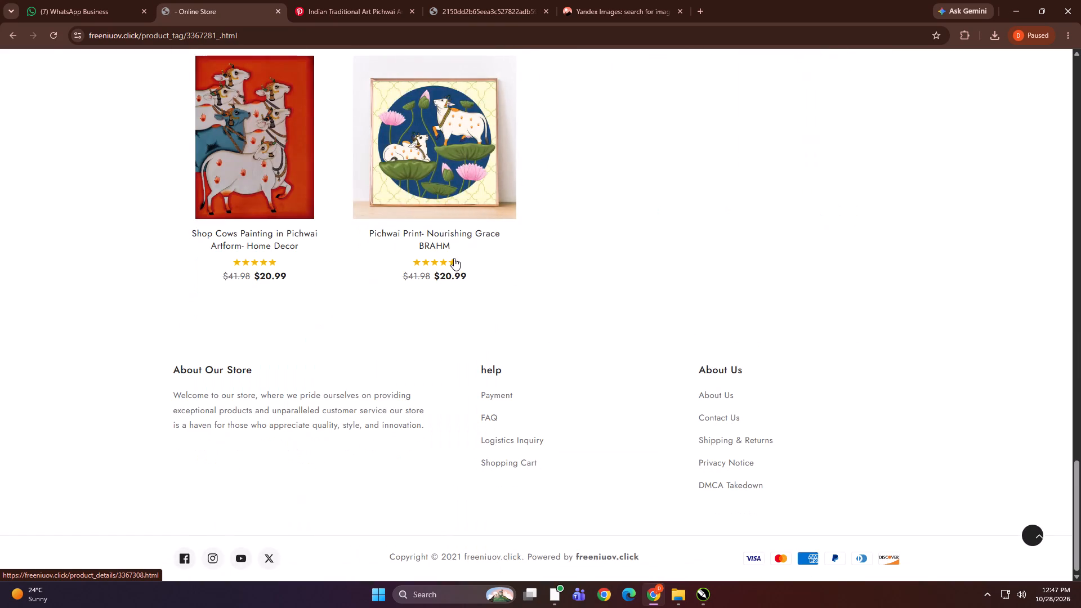
{"action": "scroll", "coordinate": [455, 264], "scroll_direction": "up", "scroll_amount": 2}
{"action": "scroll", "coordinate": [446, 273], "scroll_direction": "down", "scroll_amount": 1}
{"action": "left_click", "coordinate": [252, 172]}
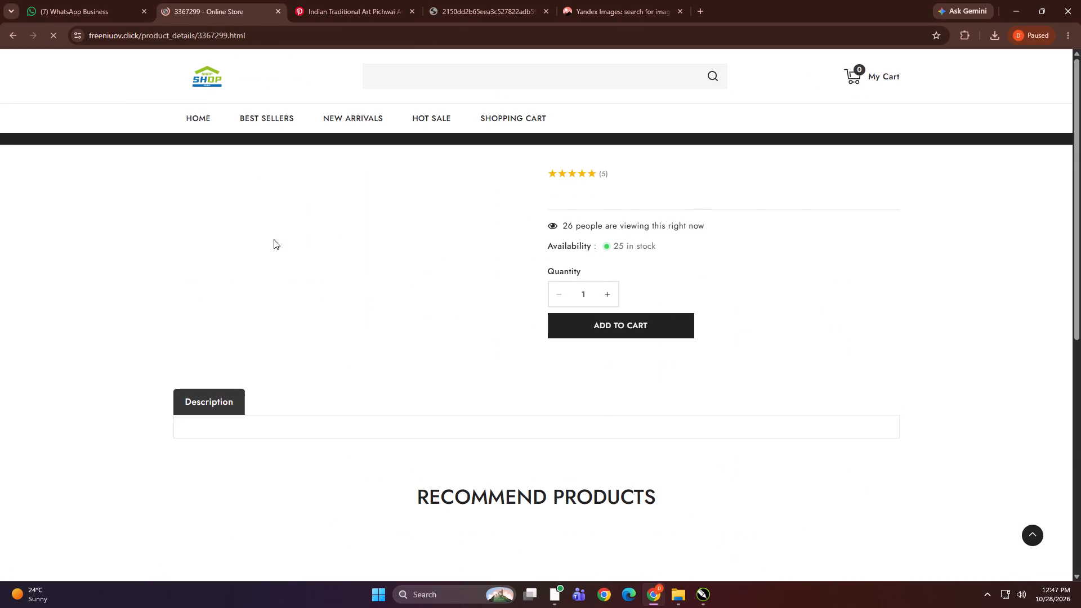
{"action": "left_click", "coordinate": [11, 28]}
{"action": "left_click", "coordinate": [11, 33]}
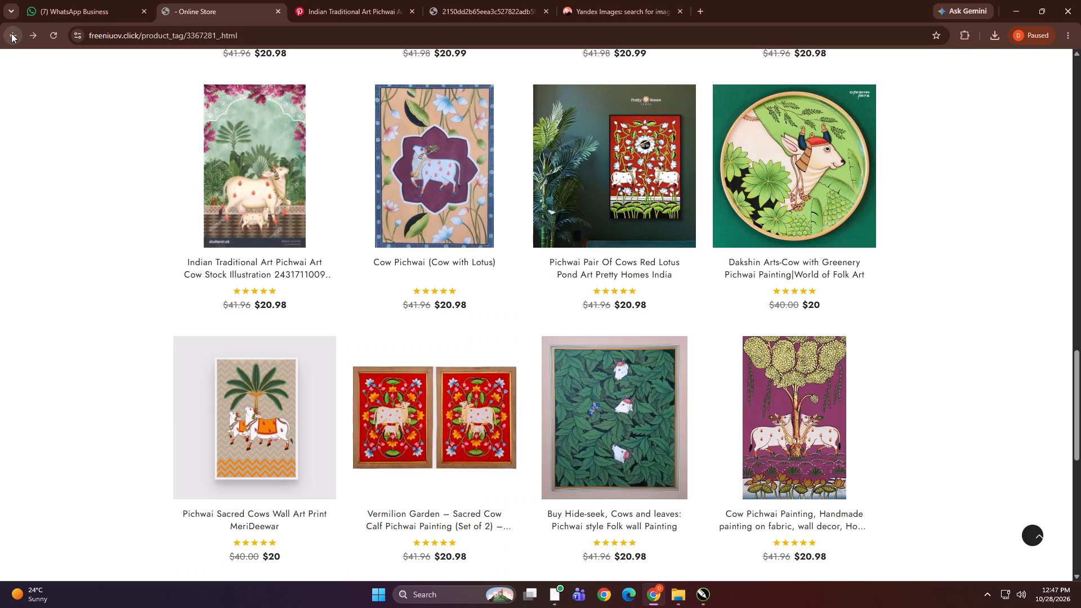
{"action": "scroll", "coordinate": [257, 265], "scroll_direction": "down", "scroll_amount": 1}
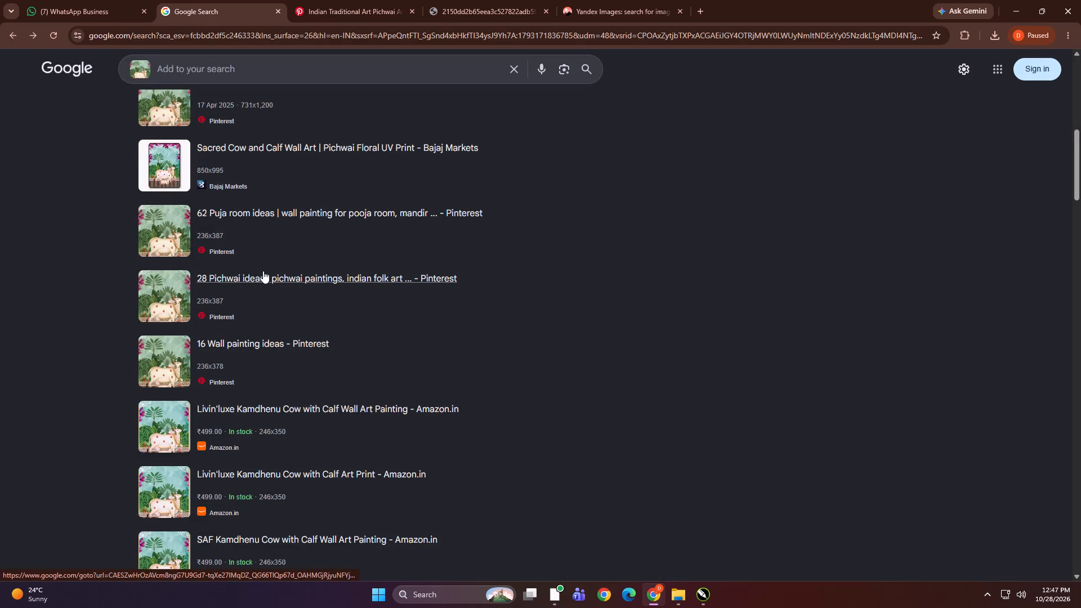
{"action": "scroll", "coordinate": [263, 271], "scroll_direction": "down", "scroll_amount": 2}
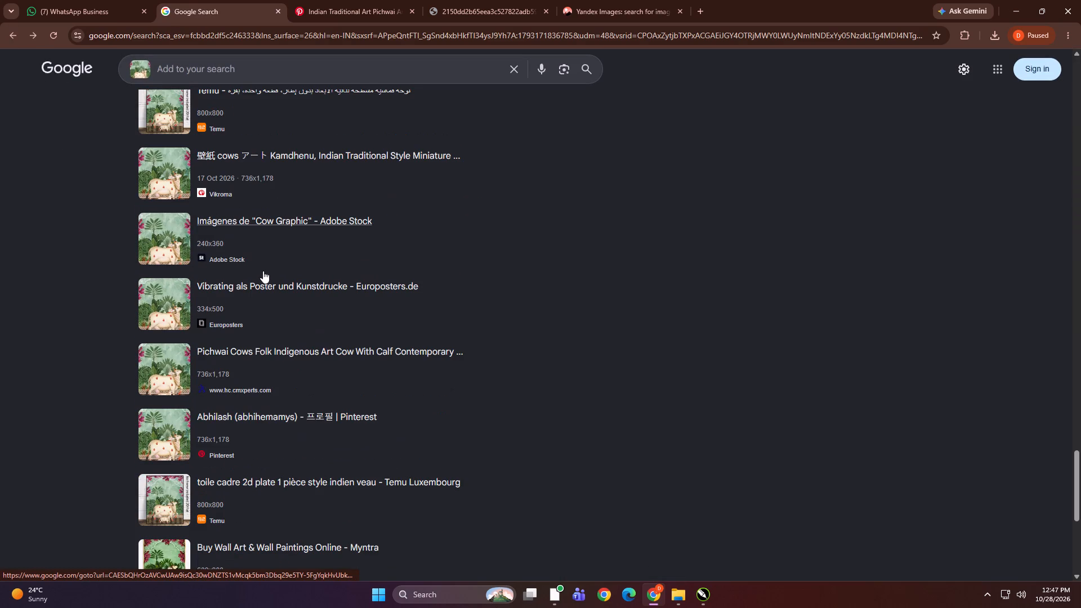
{"action": "left_click", "coordinate": [166, 377], "text": "ctrl"}
{"action": "scroll", "coordinate": [79, 376], "scroll_direction": "down", "scroll_amount": 1}
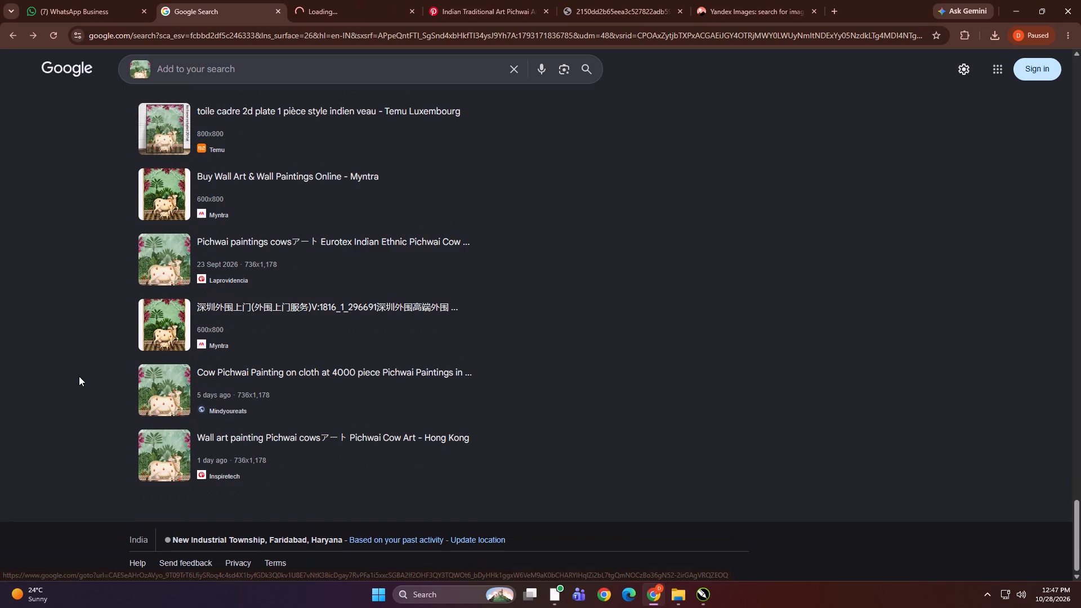
{"action": "left_click", "coordinate": [312, 0]}
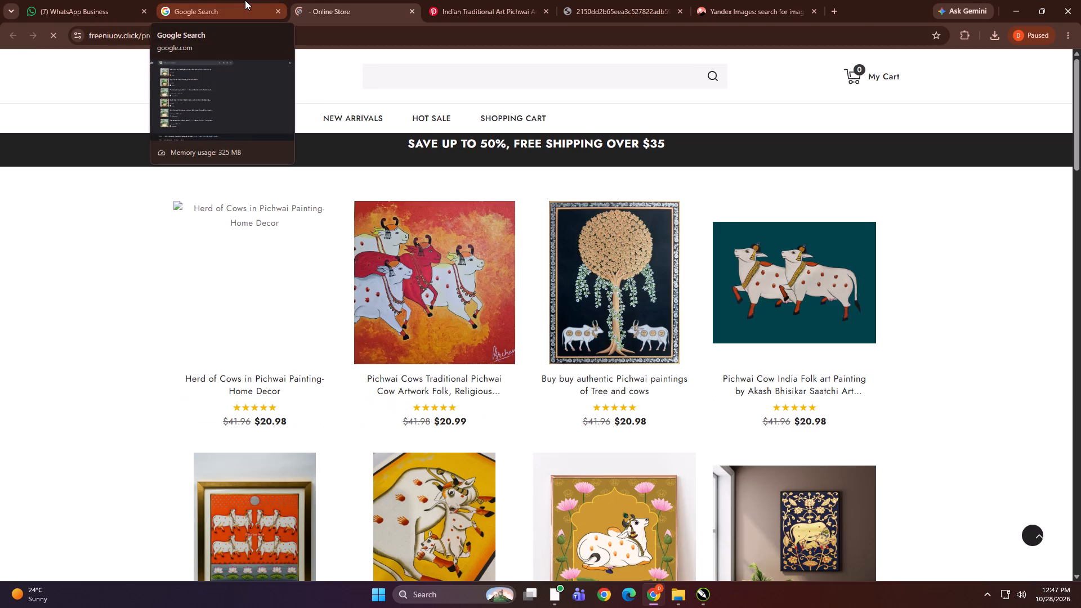
{"action": "left_click", "coordinate": [245, 0]}
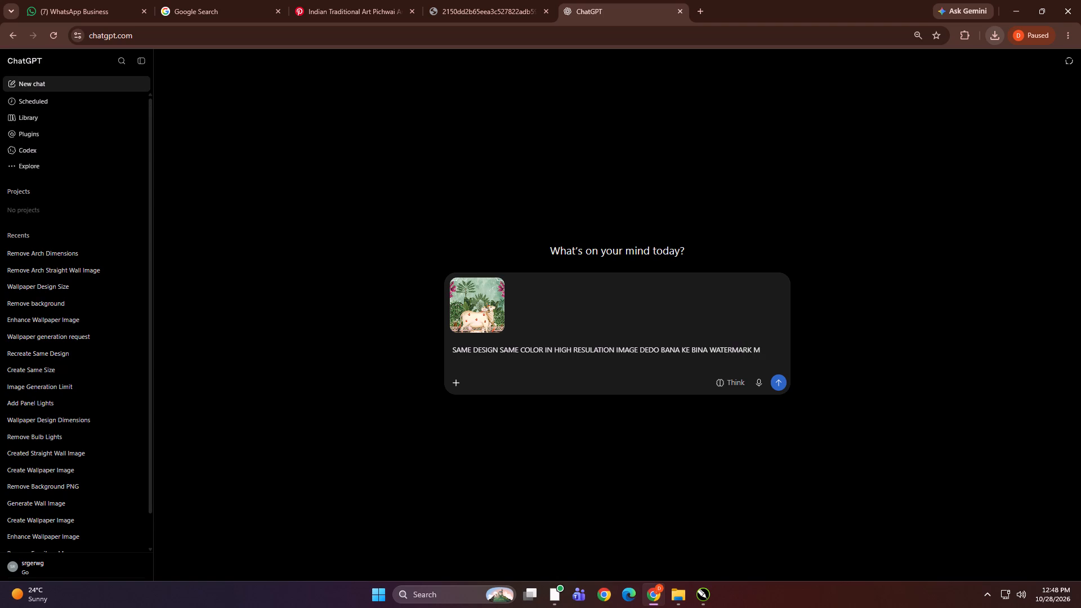
Finish the prompt so it ends with "BINA WATERMARK KE" and send it with the attached cow artwork.
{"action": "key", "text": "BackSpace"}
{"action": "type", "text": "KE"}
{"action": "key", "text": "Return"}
Close the full-size pinimg cow image tab and the Pinterest tab, and bring up the Google Search tab.
{"action": "left_click", "coordinate": [464, 0]}
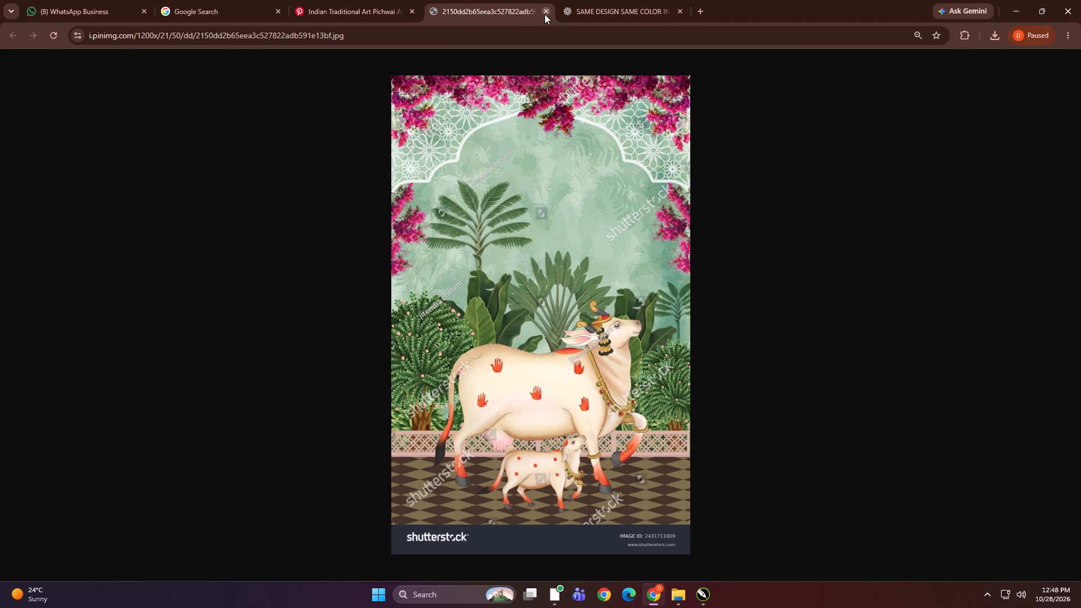
{"action": "left_click", "coordinate": [544, 14]}
{"action": "left_click", "coordinate": [375, 0]}
{"action": "left_click", "coordinate": [410, 11]}
{"action": "left_click", "coordinate": [233, 0]}
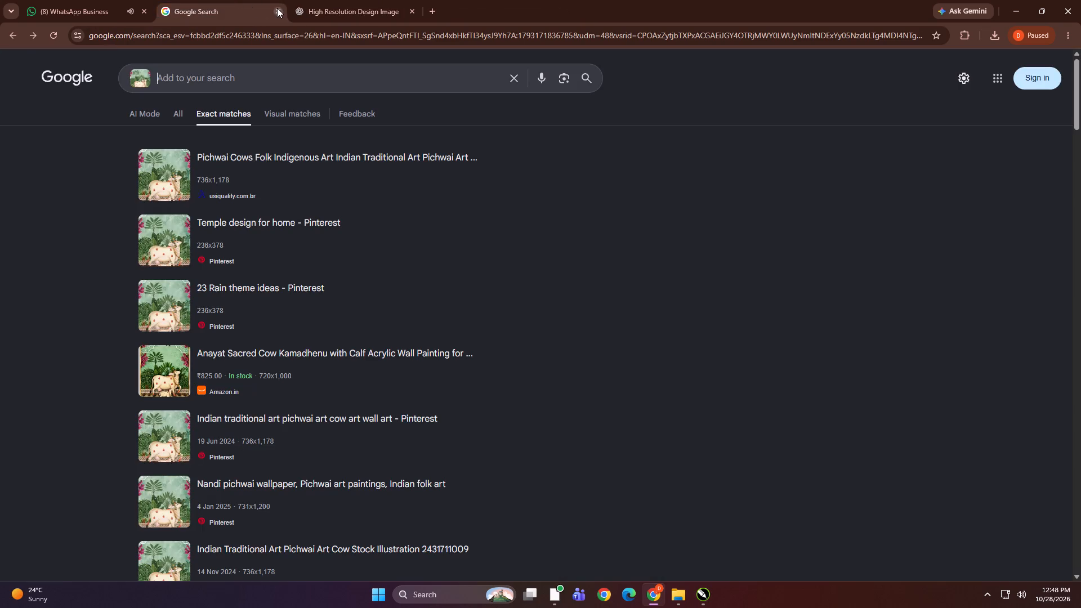
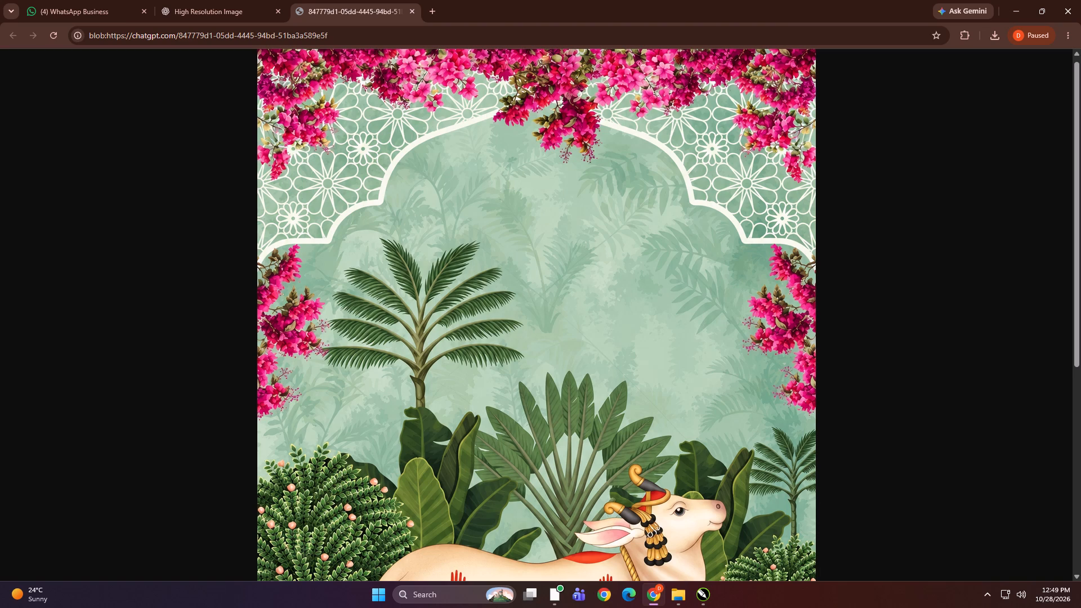
Save the full-size ChatGPT-generated cow artwork to the computer as a PNG, keeping the suggested file name.
{"action": "right_click", "coordinate": [524, 256]}
{"action": "left_click", "coordinate": [481, 258]}
{"action": "left_click", "coordinate": [566, 226]}
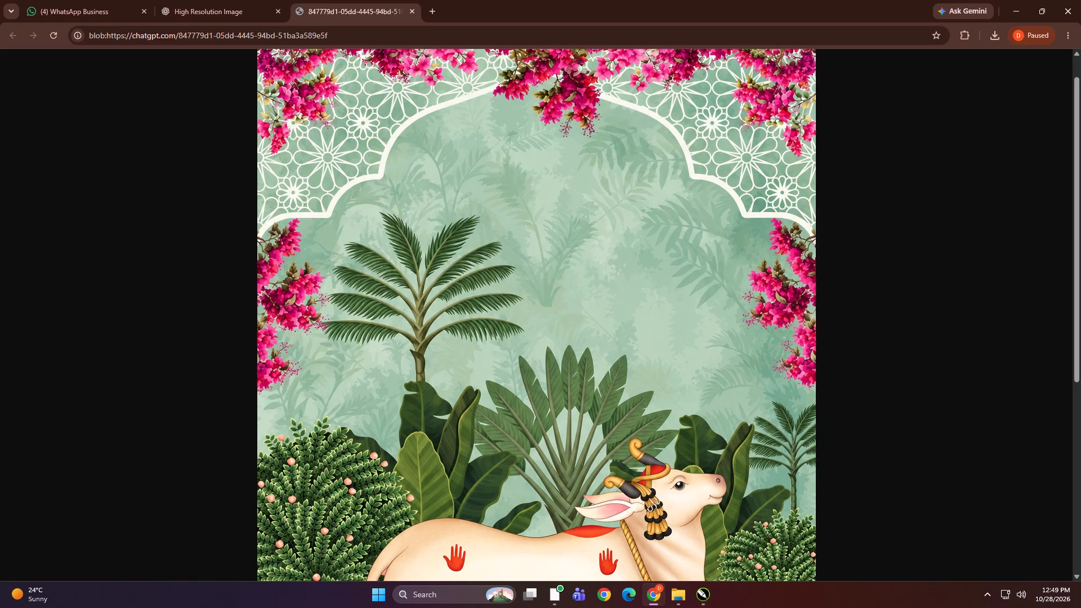
{"action": "right_click", "coordinate": [505, 266]}
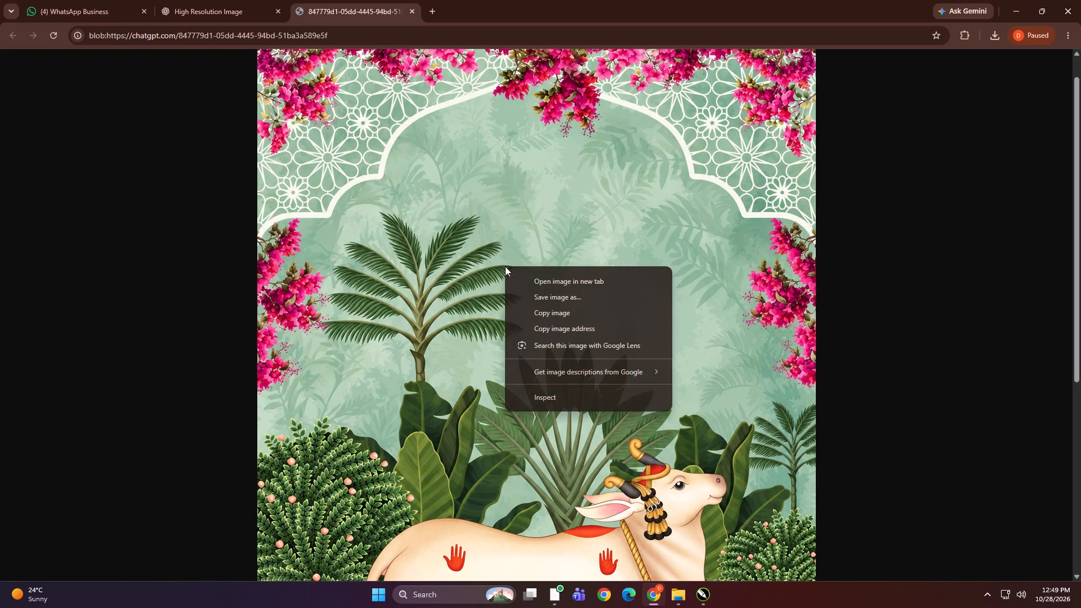
{"action": "left_click", "coordinate": [533, 291]}
{"action": "key", "text": "Return"}
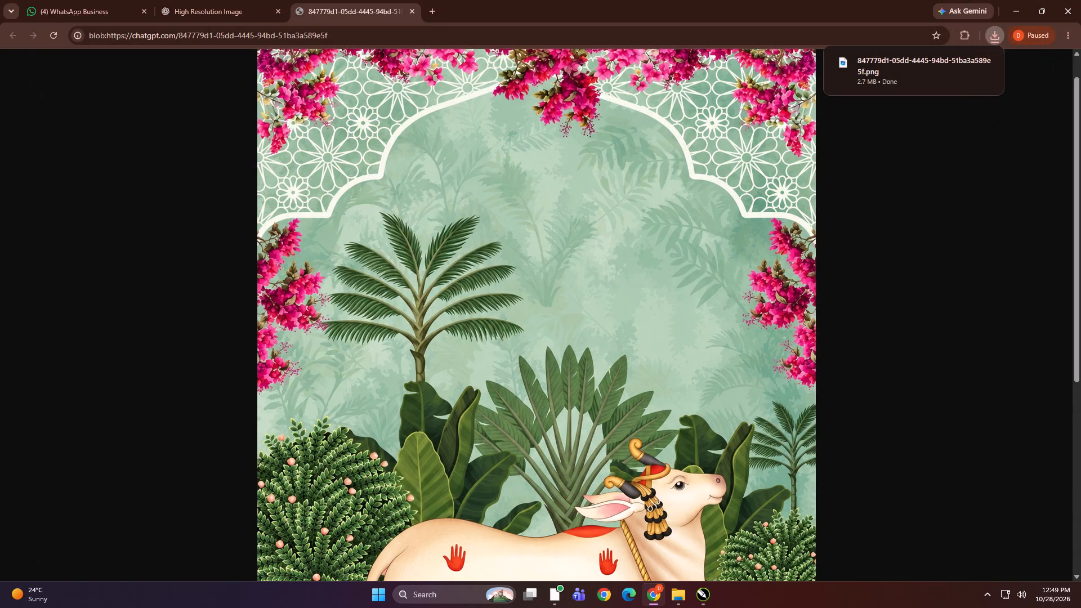
Bring the downloaded cow artwork PNG into the Untitled-1 CorelDRAW document and place it in the empty area below the mountain-and-drapery panels.
{"action": "left_click_drag", "start_coordinate": [881, 71], "coordinate": [708, 601]}
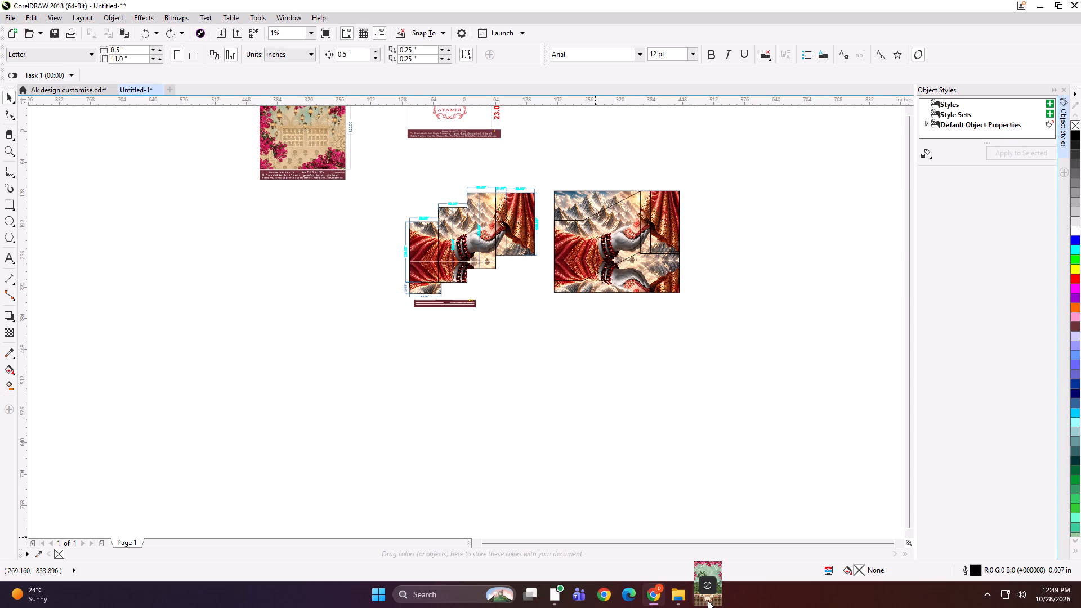
{"action": "left_click_drag", "start_coordinate": [708, 601], "coordinate": [547, 384]}
{"action": "left_click_drag", "start_coordinate": [554, 395], "coordinate": [601, 433], "text": "shift"}
{"action": "scroll", "coordinate": [582, 414], "scroll_direction": "down", "scroll_amount": 1}
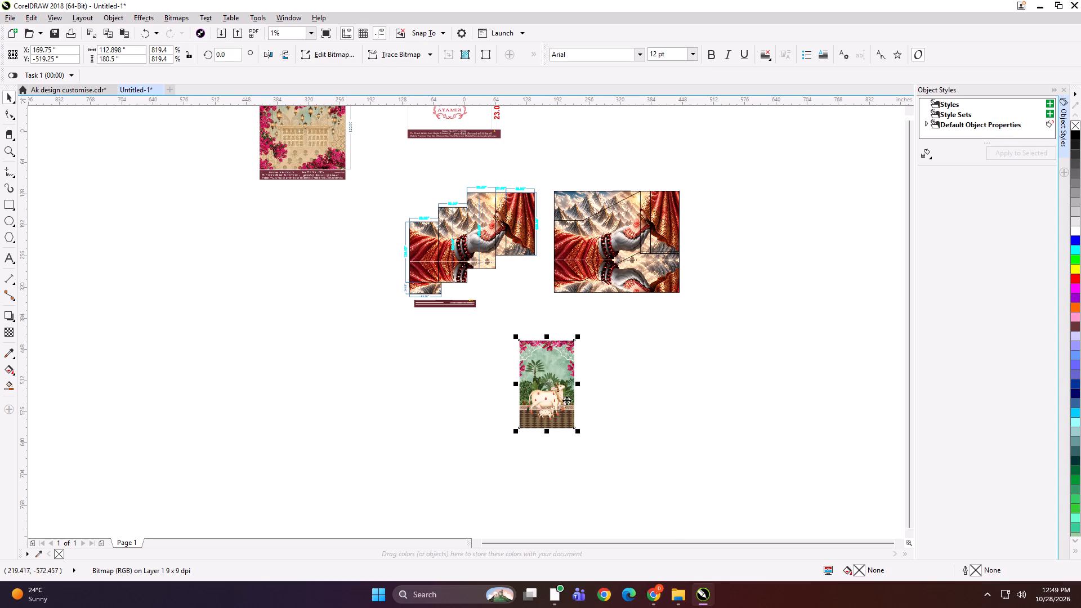
{"action": "left_click_drag", "start_coordinate": [551, 385], "coordinate": [421, 408]}
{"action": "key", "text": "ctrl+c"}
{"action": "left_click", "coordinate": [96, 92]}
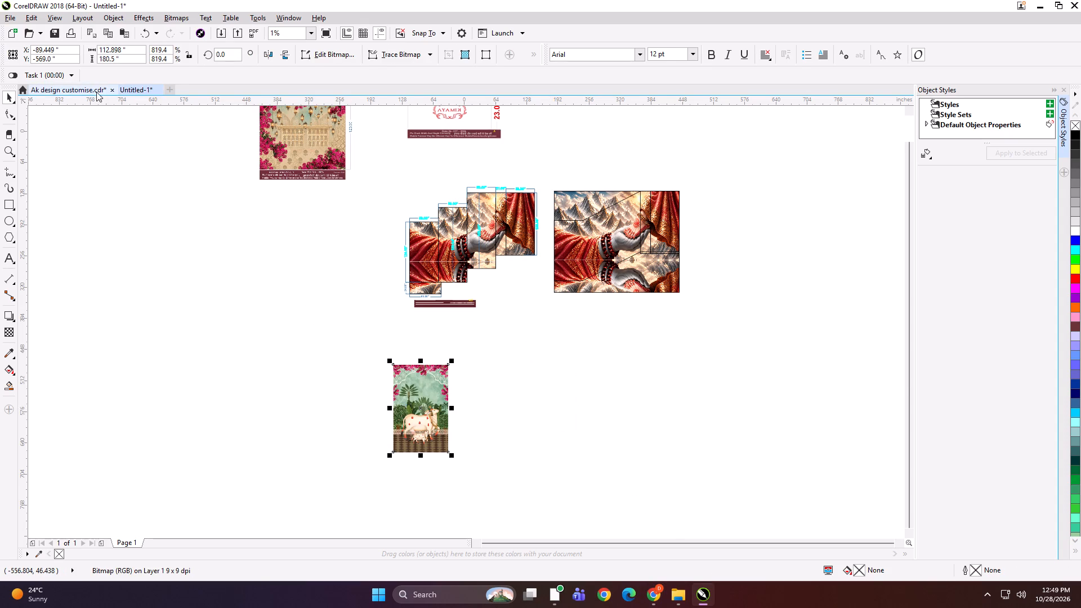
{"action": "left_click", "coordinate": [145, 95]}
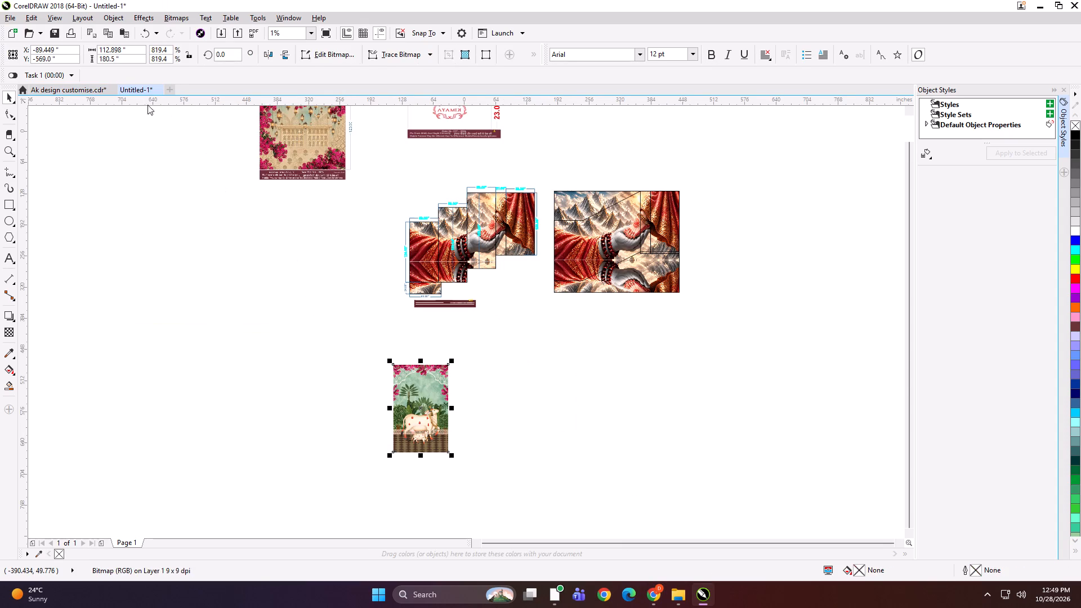
Draw a tall rectangle about 73 by 164 inches in the empty space to the right of the cow artwork.
{"action": "left_click", "coordinate": [265, 307]}
{"action": "scroll", "coordinate": [438, 343], "scroll_direction": "down", "scroll_amount": 2}
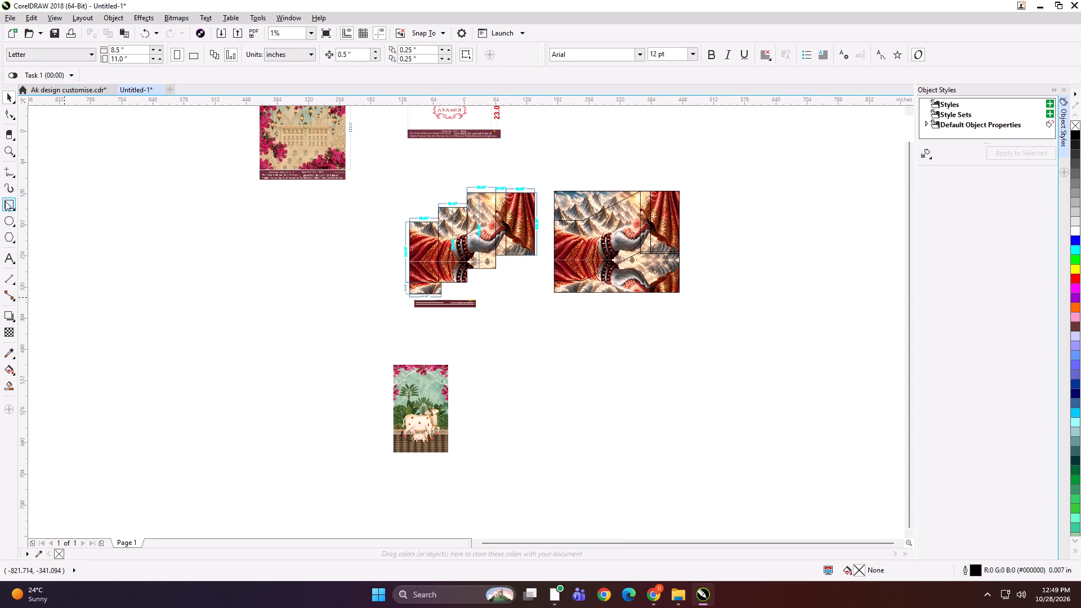
{"action": "left_click", "coordinate": [5, 201]}
{"action": "left_click_drag", "start_coordinate": [509, 367], "coordinate": [544, 447]}
{"action": "key", "text": "space"}
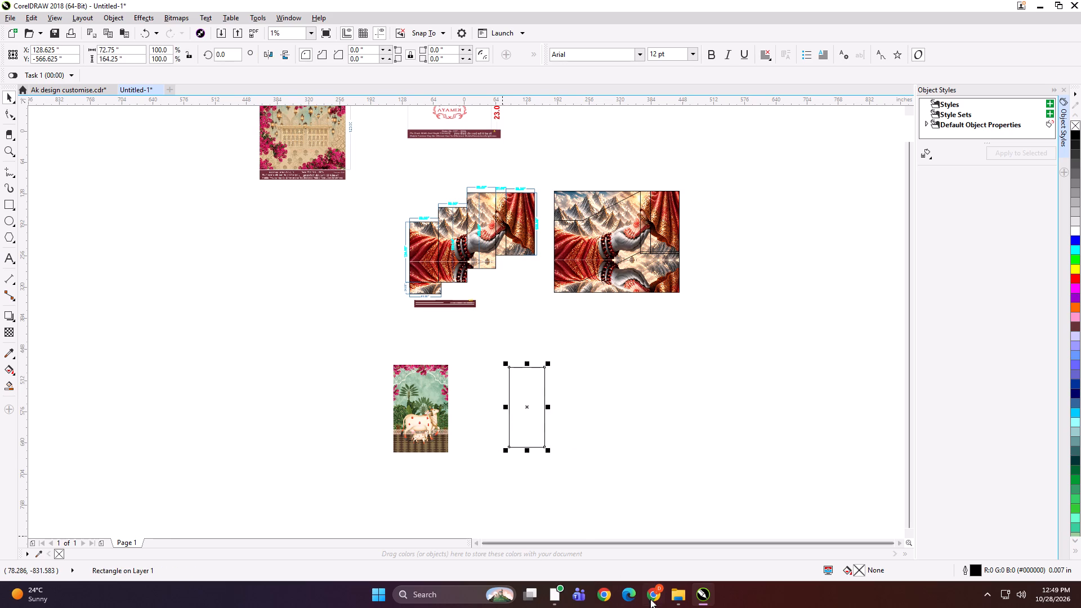
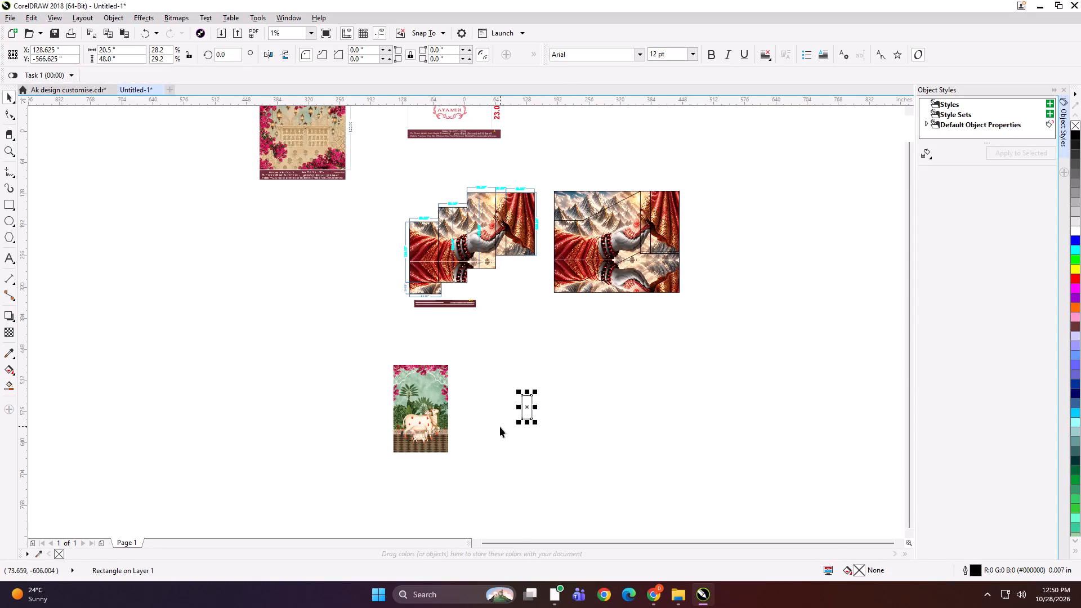
Resize the cow artwork to the rectangle's 20.5 by 48 inches and centre it exactly on the rectangle.
{"action": "scroll", "coordinate": [504, 427], "scroll_direction": "up", "scroll_amount": 1}
{"action": "left_click", "coordinate": [430, 408]}
{"action": "key", "text": "ctrl+r"}
{"action": "left_click", "coordinate": [611, 394], "text": "shift"}
{"action": "key", "text": "c"}
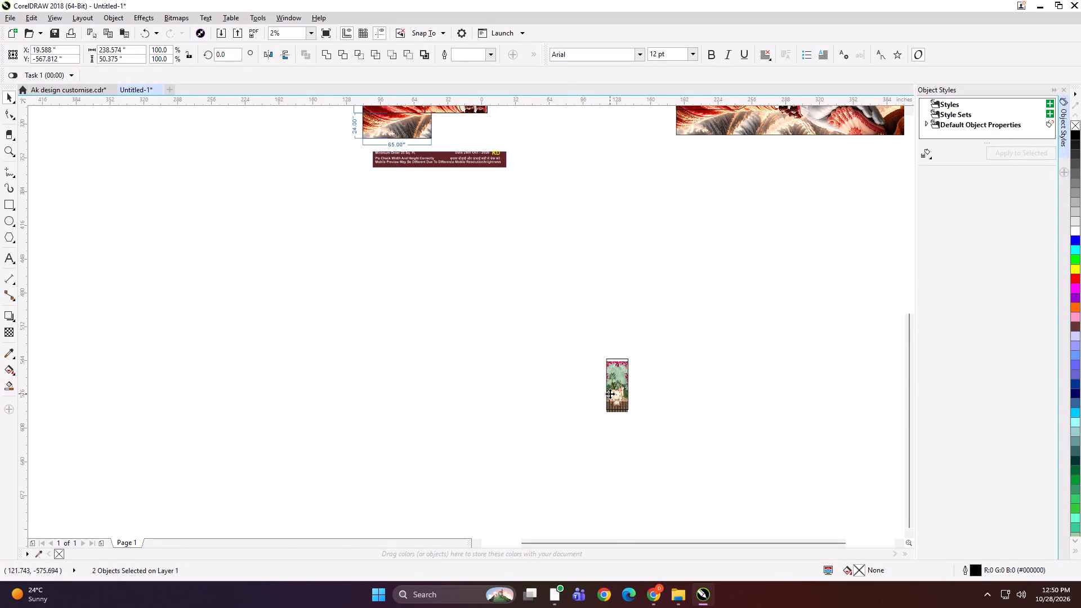
{"action": "key", "text": "e"}
{"action": "left_click", "coordinate": [516, 354]}
{"action": "scroll", "coordinate": [597, 381], "scroll_direction": "up", "scroll_amount": 1}
{"action": "scroll", "coordinate": [699, 424], "scroll_direction": "up", "scroll_amount": 1}
{"action": "scroll", "coordinate": [563, 369], "scroll_direction": "up", "scroll_amount": 1}
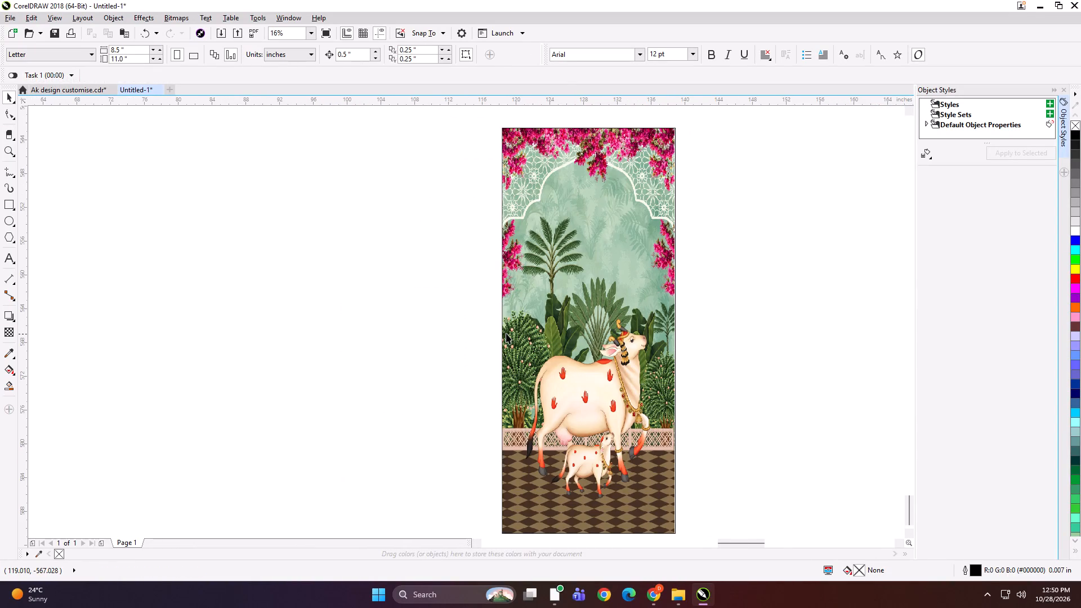
{"action": "scroll", "coordinate": [506, 336], "scroll_direction": "down", "scroll_amount": 1}
{"action": "left_click", "coordinate": [538, 316]}
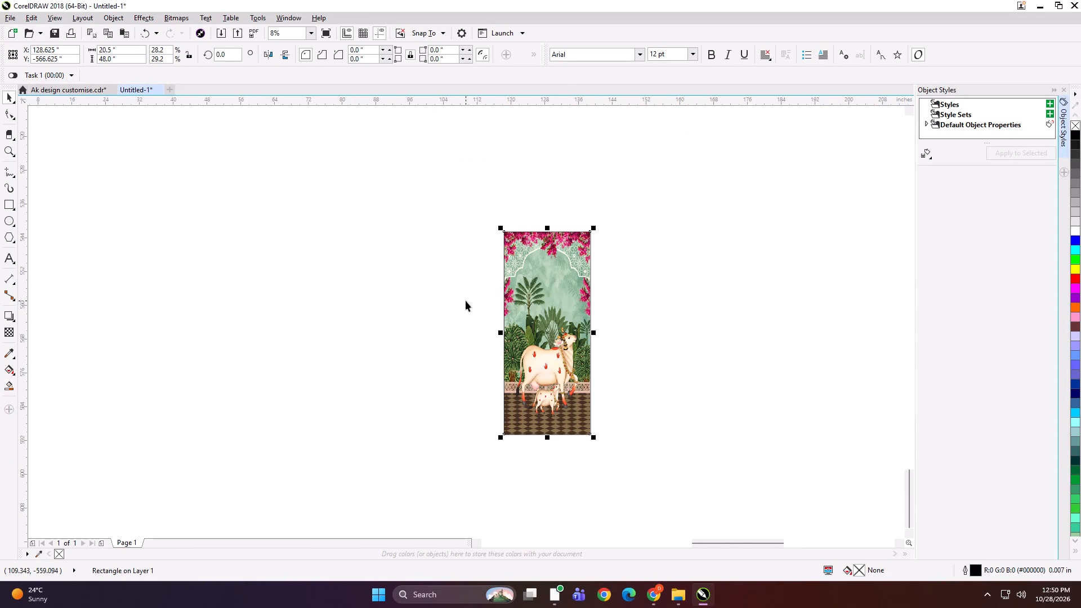
{"action": "left_click", "coordinate": [456, 305]}
Dimension the cow panel's width above its top edge and its height beside its right edge.
{"action": "left_click", "coordinate": [7, 283]}
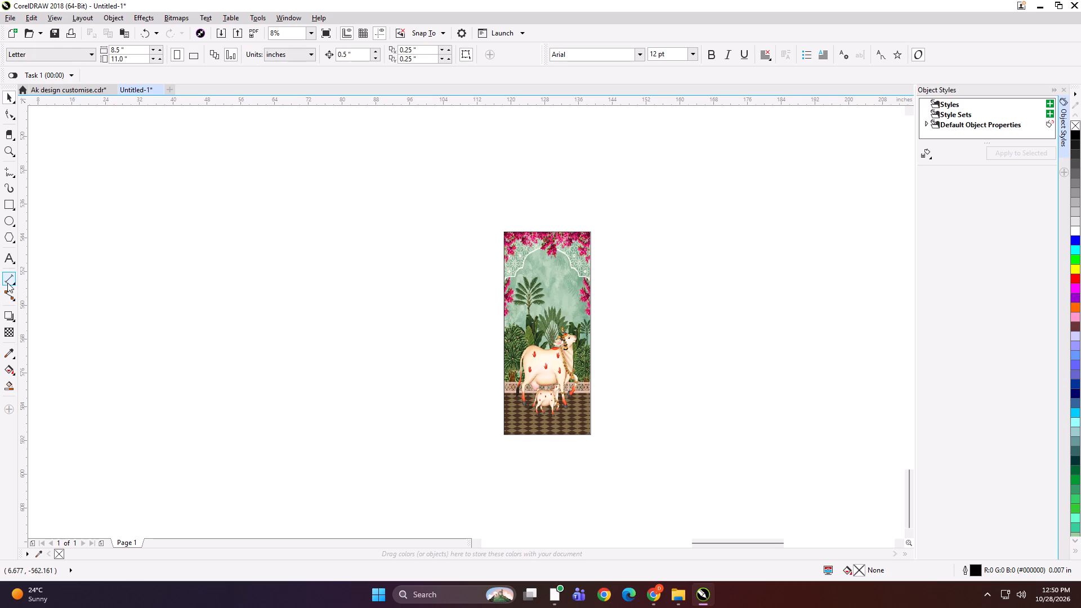
{"action": "left_click_drag", "start_coordinate": [503, 266], "coordinate": [586, 263]}
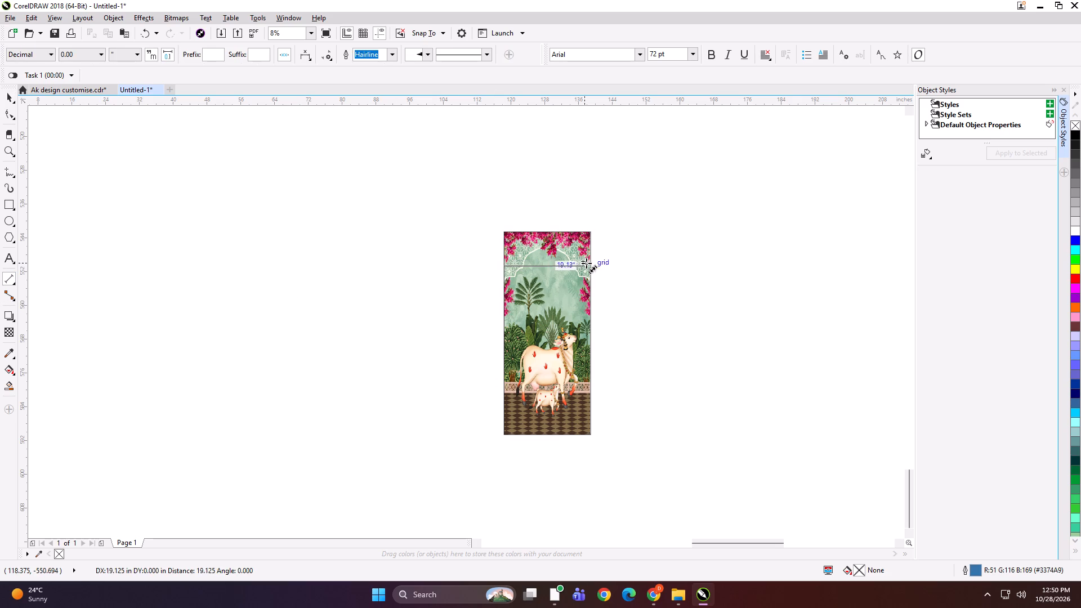
{"action": "left_click_drag", "start_coordinate": [586, 263], "coordinate": [592, 264]}
{"action": "left_click", "coordinate": [566, 215]}
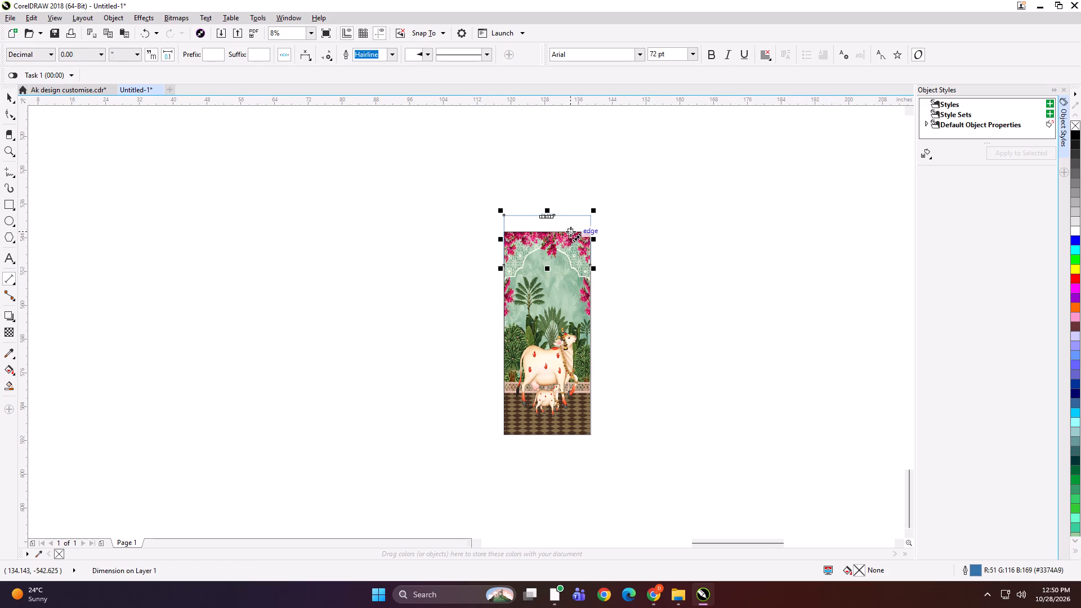
{"action": "left_click_drag", "start_coordinate": [570, 232], "coordinate": [574, 432]}
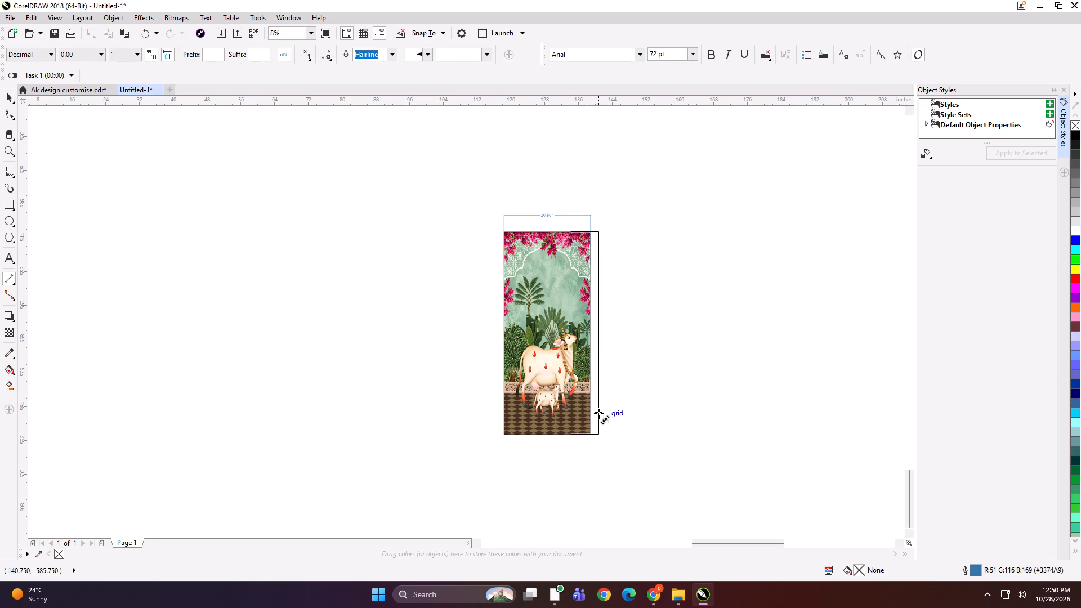
{"action": "left_click", "coordinate": [602, 413]}
{"action": "key", "text": "space"}
{"action": "left_click", "coordinate": [413, 328]}
Move the cow panel together with its dimensions up and left, closer to the mountain-and-drapery panels.
{"action": "scroll", "coordinate": [435, 300], "scroll_direction": "down", "scroll_amount": 1}
{"action": "scroll", "coordinate": [389, 244], "scroll_direction": "down", "scroll_amount": 1}
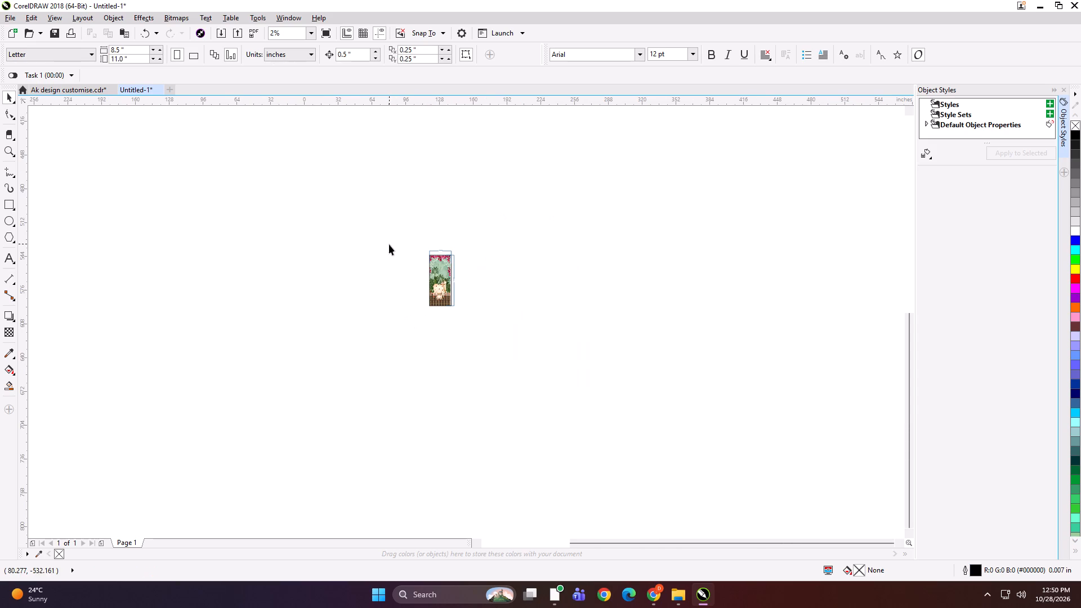
{"action": "key", "text": "F4"}
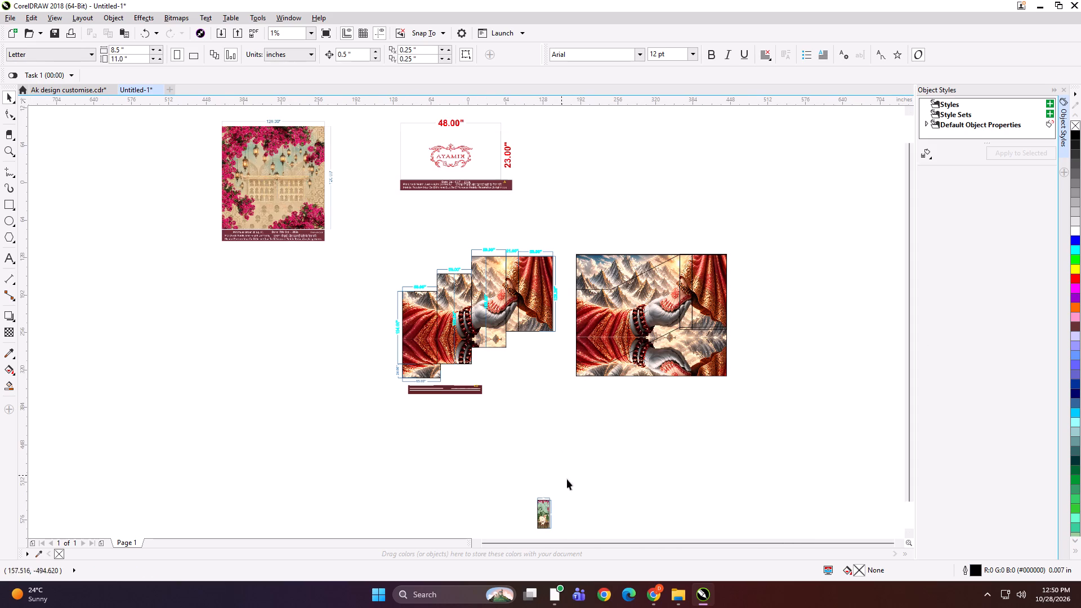
{"action": "left_click_drag", "start_coordinate": [572, 476], "coordinate": [535, 532]}
{"action": "left_click_drag", "start_coordinate": [543, 512], "coordinate": [523, 479]}
Place a copy of the maroon order-note strip below the cow panel and scale it to about 100 inches wide.
{"action": "left_click_drag", "start_coordinate": [450, 381], "coordinate": [479, 446]}
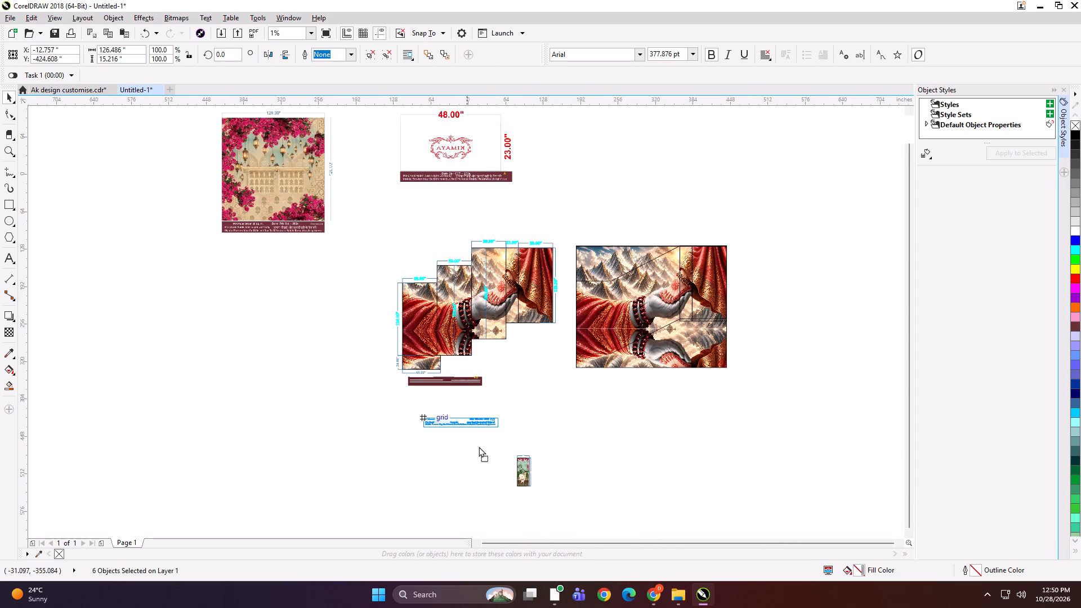
{"action": "left_click_drag", "start_coordinate": [479, 446], "coordinate": [521, 493]}
{"action": "right_click", "coordinate": [521, 493]}
{"action": "scroll", "coordinate": [530, 499], "scroll_direction": "up", "scroll_amount": 3}
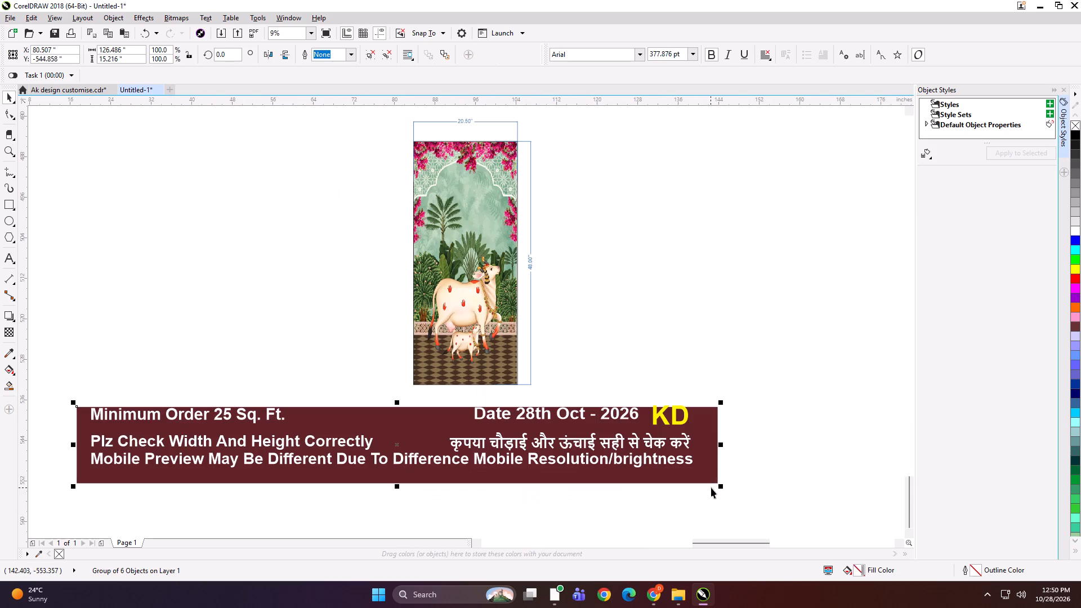
{"action": "left_click_drag", "start_coordinate": [721, 490], "coordinate": [655, 491], "text": "shift"}
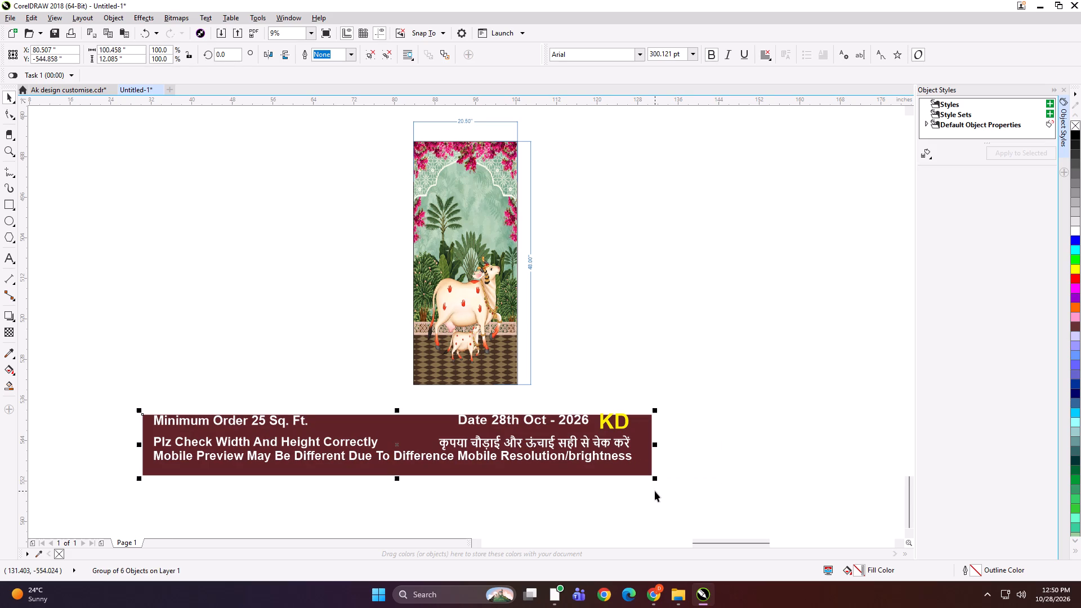
Ungroup the copied note strip, lower its five text objects about 1.5 inches inside the maroon band, and regroup it.
{"action": "key", "text": "ctrl+u"}
{"action": "left_click", "coordinate": [690, 453]}
{"action": "scroll", "coordinate": [589, 429], "scroll_direction": "up", "scroll_amount": 1}
{"action": "left_click", "coordinate": [536, 417]}
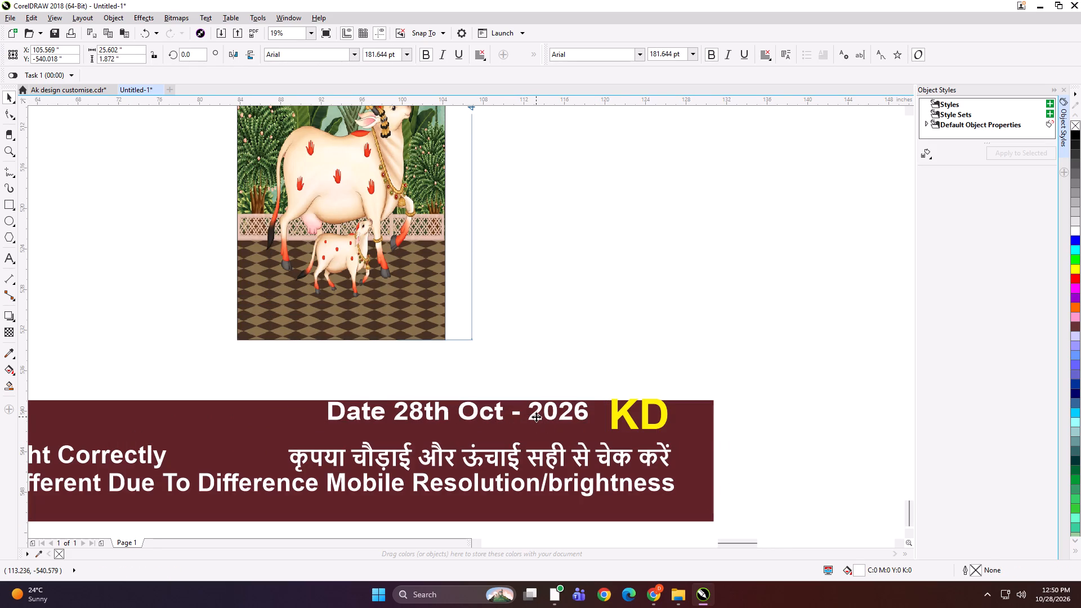
{"action": "scroll", "coordinate": [627, 361], "scroll_direction": "down", "scroll_amount": 1}
{"action": "left_click", "coordinate": [169, 347]}
{"action": "left_click_drag", "start_coordinate": [168, 348], "coordinate": [260, 433]}
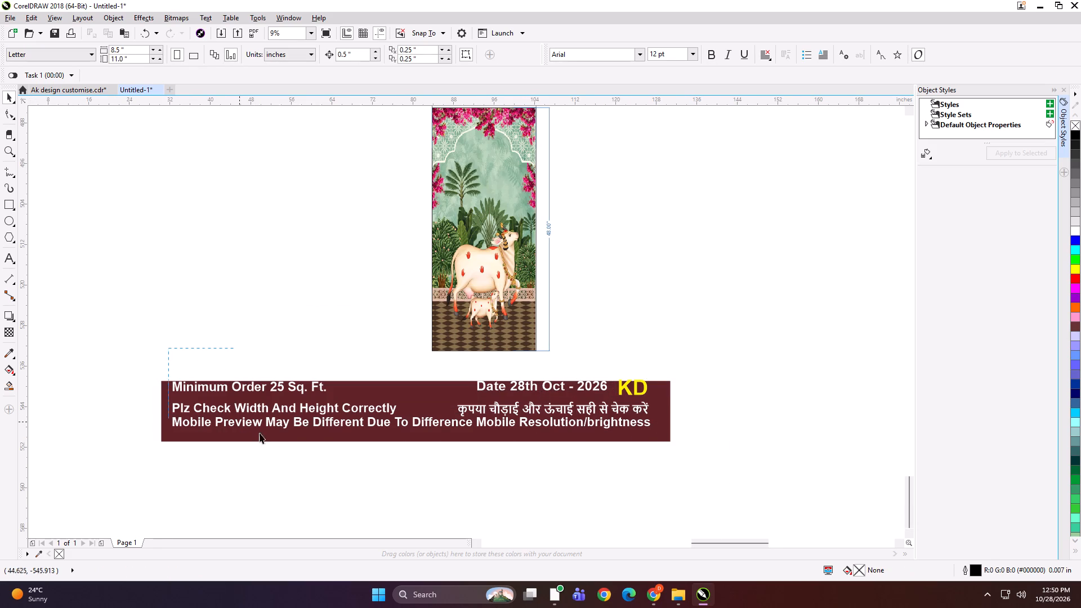
{"action": "left_click_drag", "start_coordinate": [260, 433], "coordinate": [662, 457]}
{"action": "key", "text": "Down"}
{"action": "key", "text": "Down"}
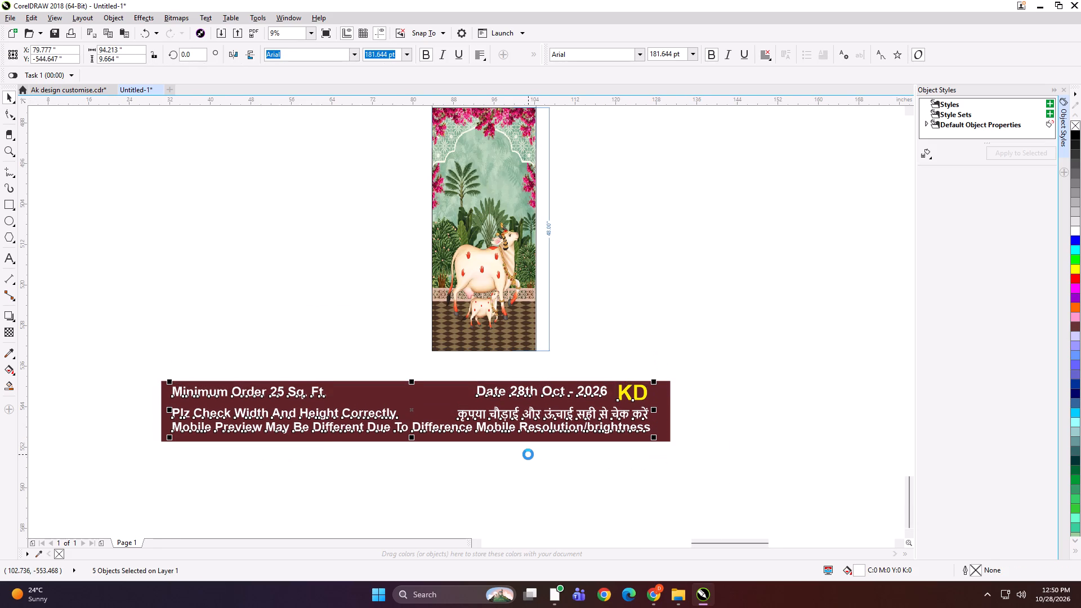
{"action": "key", "text": "Down"}
{"action": "left_click", "coordinate": [0, 350]}
{"action": "left_click", "coordinate": [153, 345]}
{"action": "left_click_drag", "start_coordinate": [144, 360], "coordinate": [192, 409]}
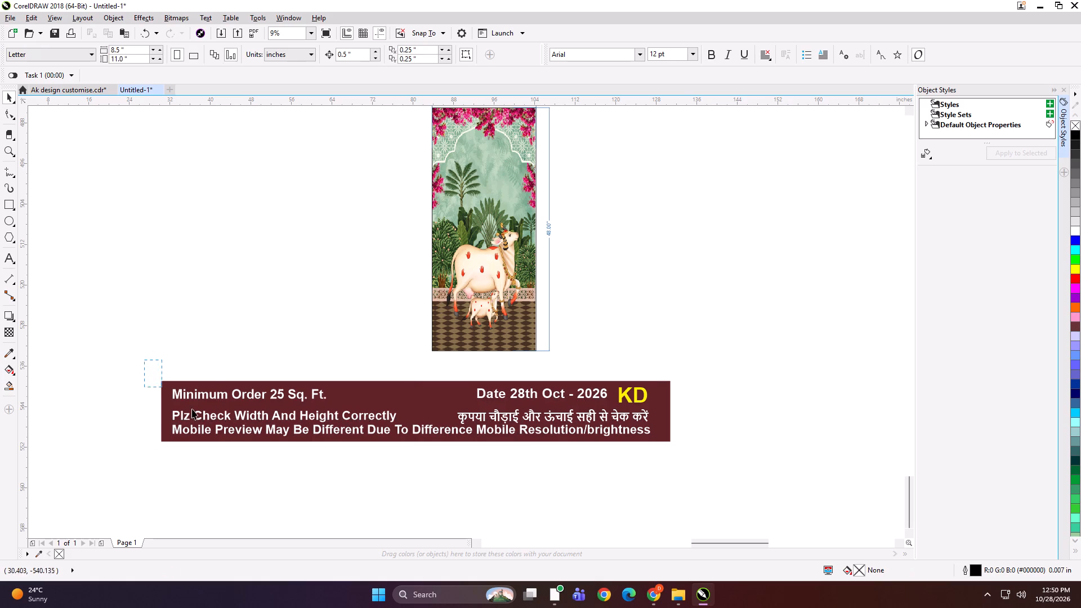
{"action": "left_click_drag", "start_coordinate": [192, 409], "coordinate": [703, 463]}
{"action": "key", "text": "ctrl+g"}
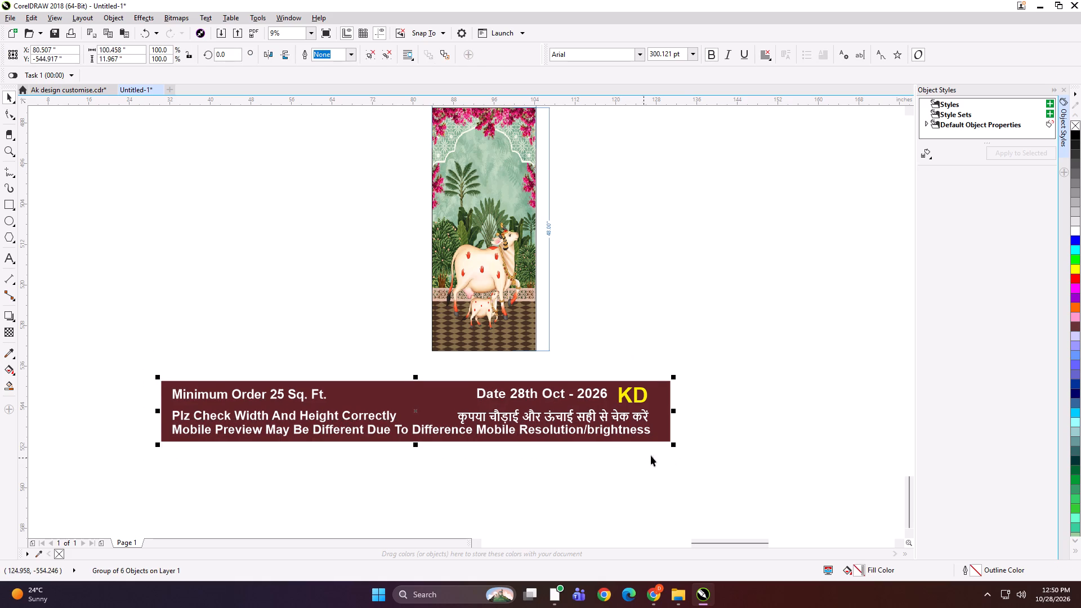
Shrink the note strip to about 44 inches wide and place it just under the cow panel.
{"action": "left_click_drag", "start_coordinate": [673, 444], "coordinate": [530, 446], "text": "shift"}
{"action": "left_click_drag", "start_coordinate": [425, 407], "coordinate": [489, 370]}
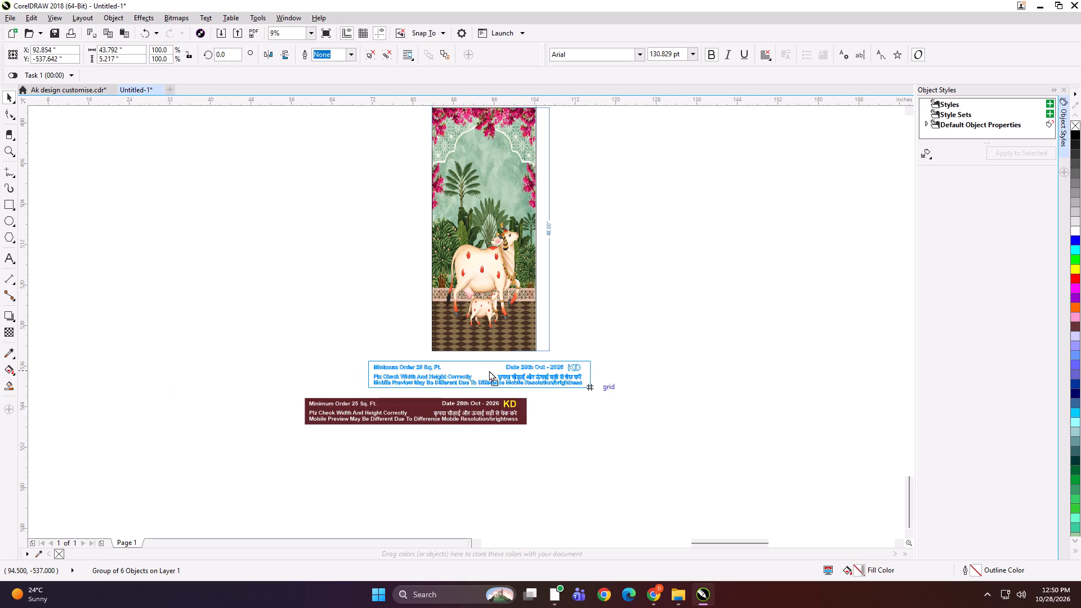
{"action": "left_click_drag", "start_coordinate": [489, 370], "coordinate": [493, 368]}
{"action": "left_click", "coordinate": [469, 417]}
Shorten the cow artwork to about 43.3 inches high by raising its bottom edge, leaving a gap inside the rectangle.
{"action": "scroll", "coordinate": [467, 426], "scroll_direction": "down", "scroll_amount": 1}
{"action": "scroll", "coordinate": [488, 324], "scroll_direction": "up", "scroll_amount": 1}
{"action": "left_click", "coordinate": [467, 379], "text": "alt"}
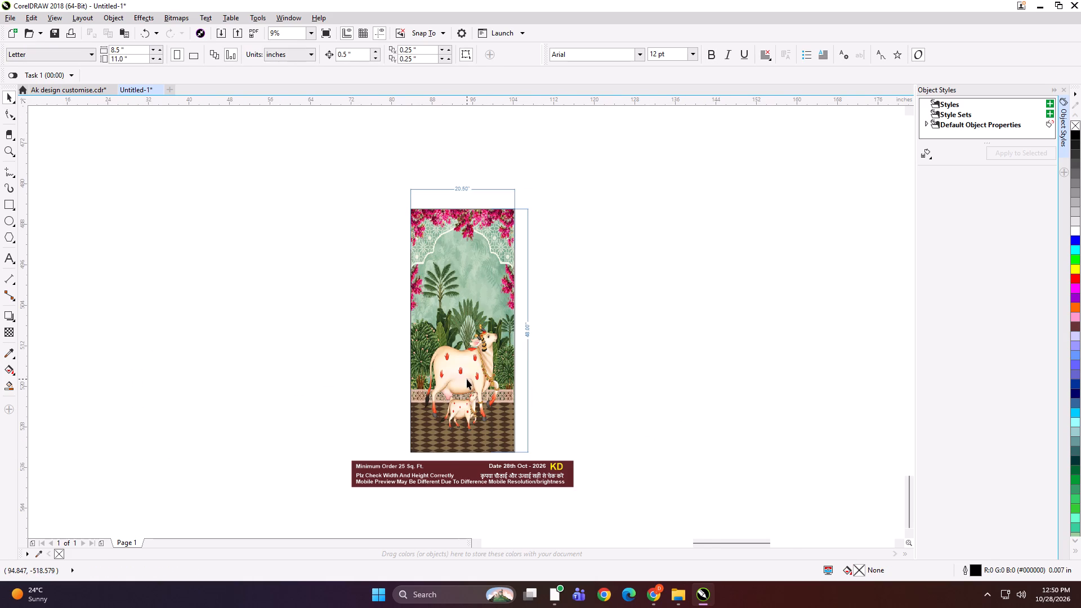
{"action": "scroll", "coordinate": [475, 436], "scroll_direction": "up", "scroll_amount": 1}
{"action": "left_click_drag", "start_coordinate": [451, 472], "coordinate": [451, 423]}
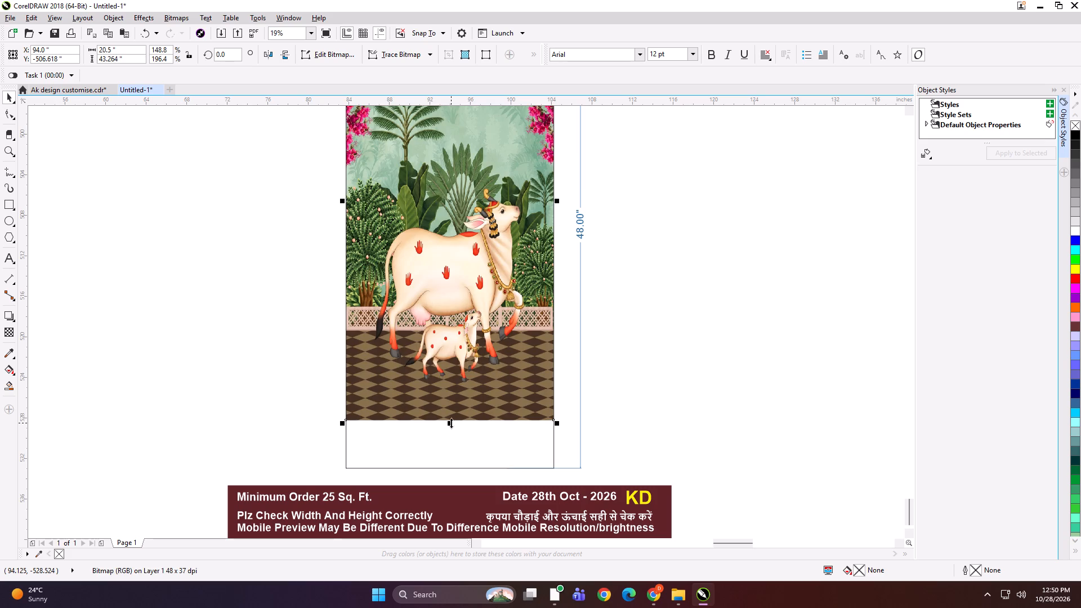
Create a vertically mirrored copy of the cow artwork directly below the original and send it behind everything else.
{"action": "scroll", "coordinate": [464, 411], "scroll_direction": "down", "scroll_amount": 1}
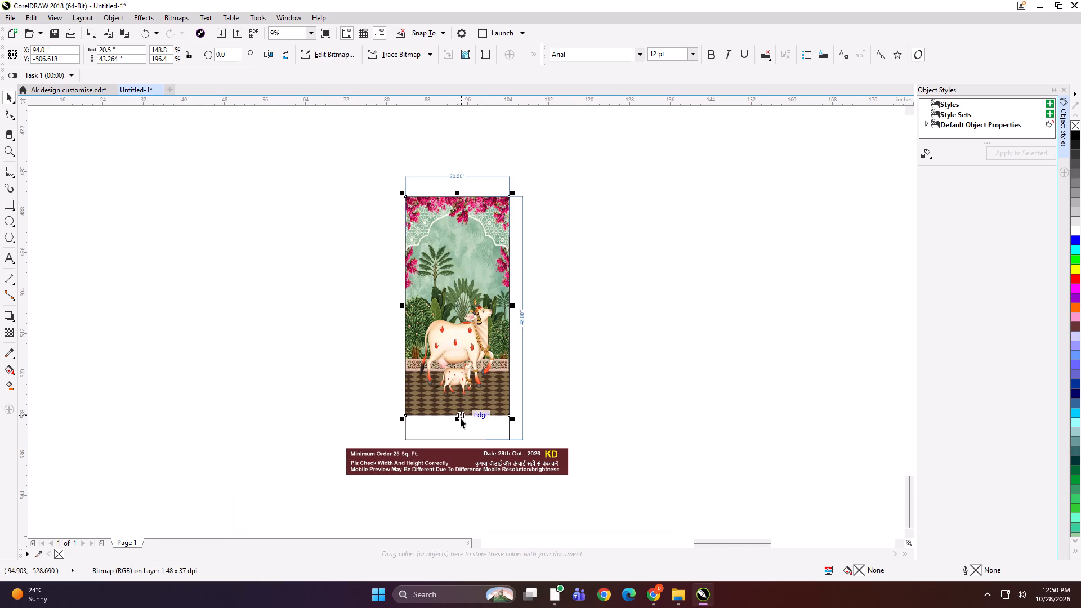
{"action": "scroll", "coordinate": [468, 421], "scroll_direction": "up", "scroll_amount": 2}
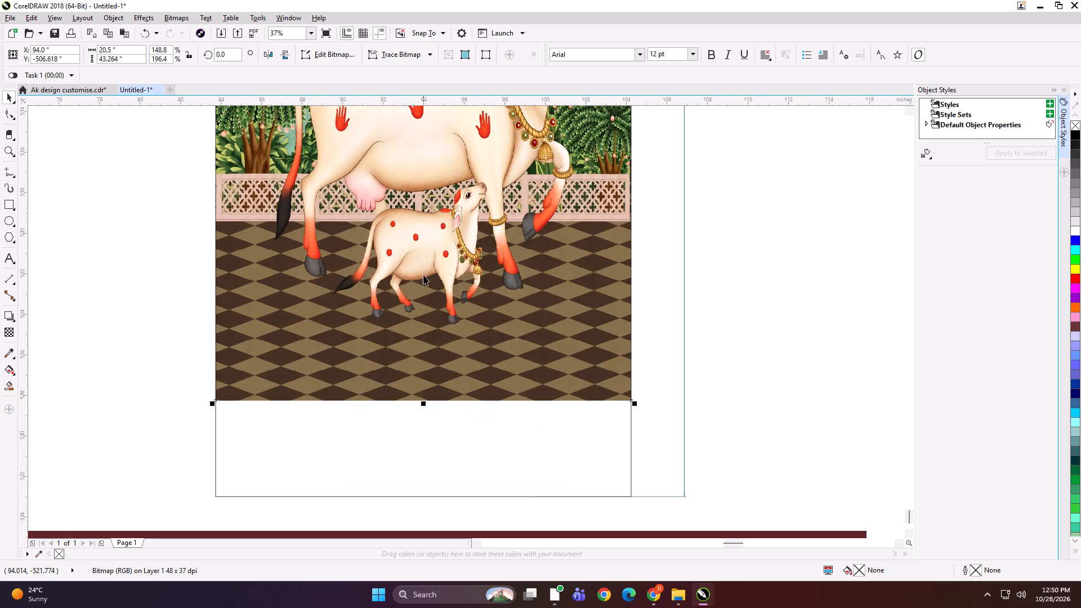
{"action": "scroll", "coordinate": [420, 294], "scroll_direction": "down", "scroll_amount": 2}
{"action": "scroll", "coordinate": [429, 228], "scroll_direction": "down", "scroll_amount": 1}
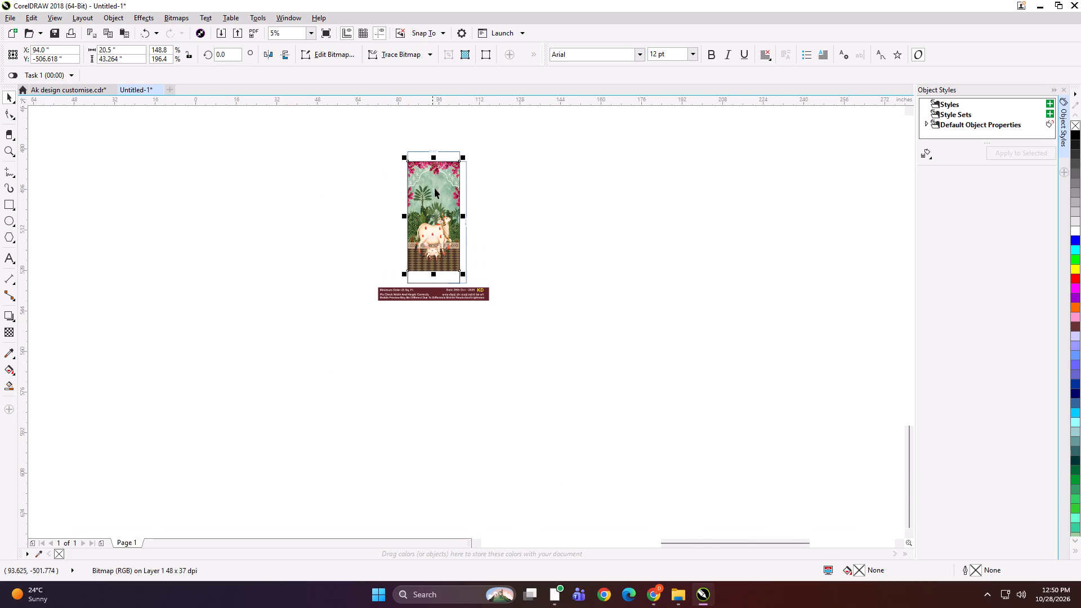
{"action": "left_click_drag", "start_coordinate": [435, 158], "coordinate": [438, 321]}
{"action": "right_click", "coordinate": [438, 318], "text": "ctrl"}
{"action": "scroll", "coordinate": [438, 292], "scroll_direction": "up", "scroll_amount": 2}
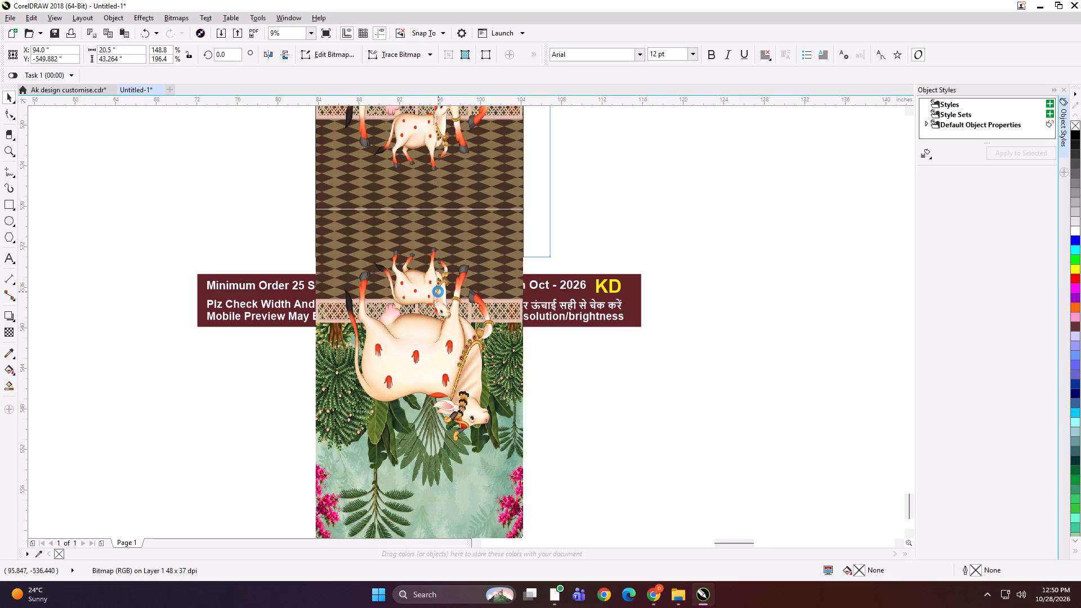
{"action": "key", "text": "shift+Page_Down"}
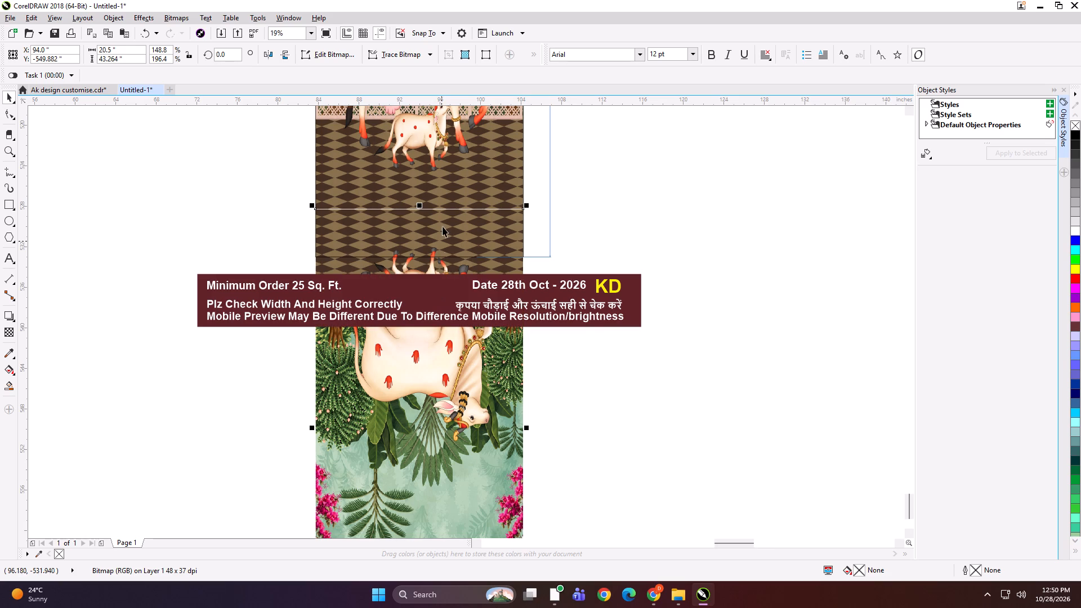
Stretch the artwork and its mirrored copy downward together, making each about 44.5 inches high.
{"action": "left_click", "coordinate": [432, 191], "text": "alt"}
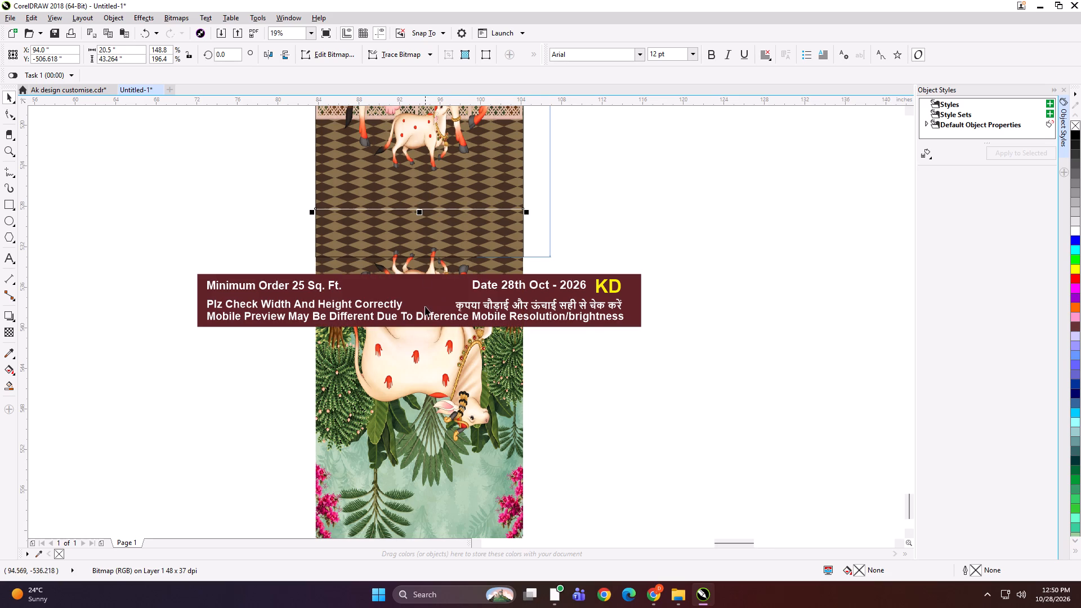
{"action": "left_click", "coordinate": [416, 387], "text": "shift"}
{"action": "scroll", "coordinate": [417, 260], "scroll_direction": "down", "scroll_amount": 1}
{"action": "left_click_drag", "start_coordinate": [419, 459], "coordinate": [423, 471]}
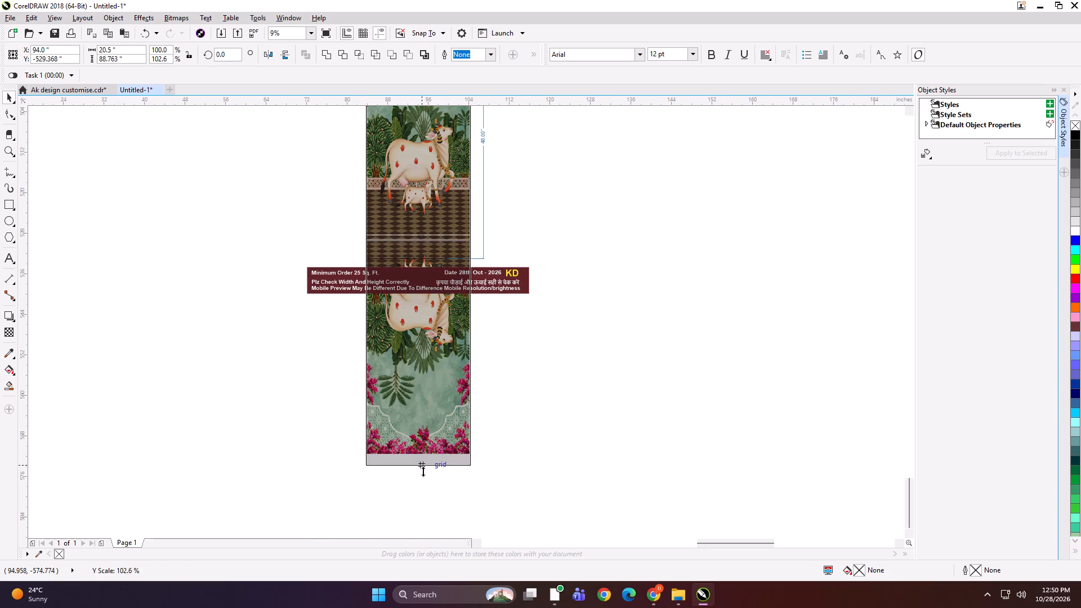
{"action": "left_click_drag", "start_coordinate": [423, 471], "coordinate": [423, 472]}
{"action": "left_click", "coordinate": [586, 399]}
Nudge the mirrored copy up by a net 0.5 inch to overlap the original and cover the seam line.
{"action": "scroll", "coordinate": [418, 249], "scroll_direction": "up", "scroll_amount": 2}
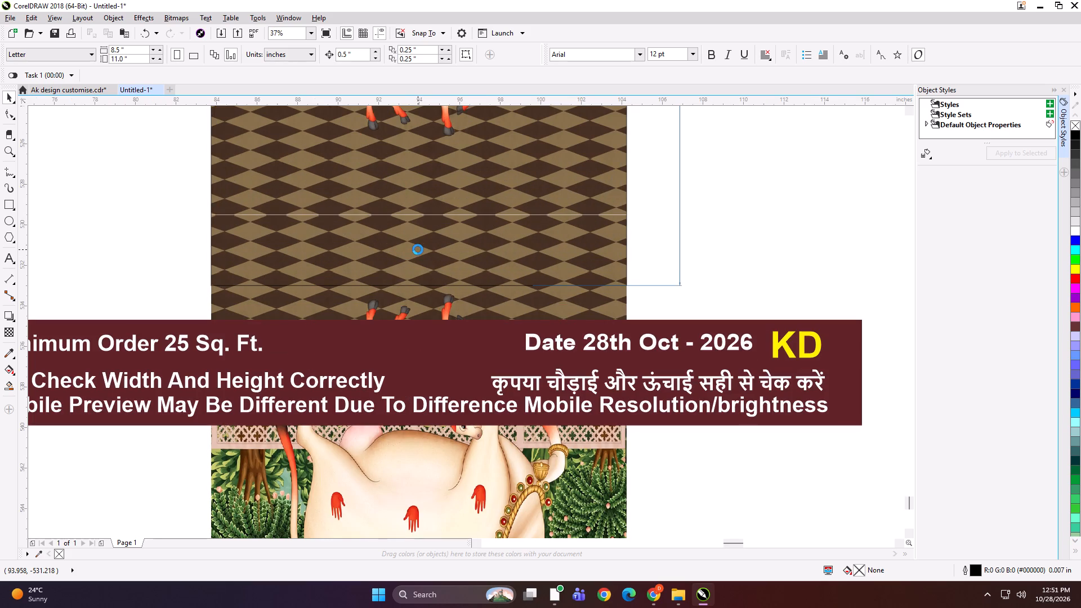
{"action": "left_click", "coordinate": [418, 256], "text": "alt"}
{"action": "scroll", "coordinate": [433, 219], "scroll_direction": "up", "scroll_amount": 1}
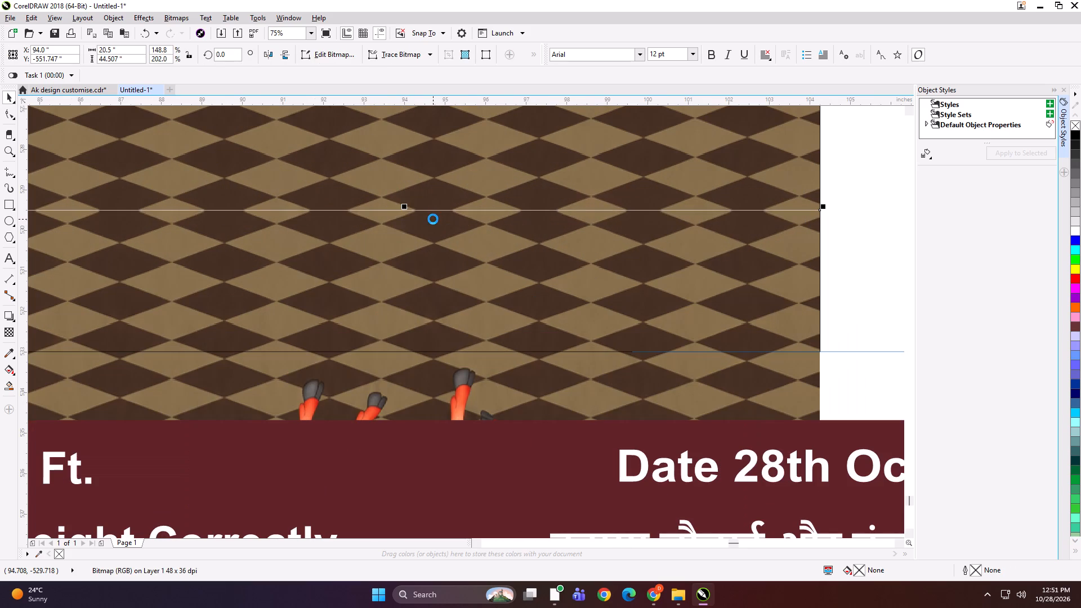
{"action": "key", "text": "Up"}
{"action": "key", "text": "Up"}
{"action": "key", "text": "Down"}
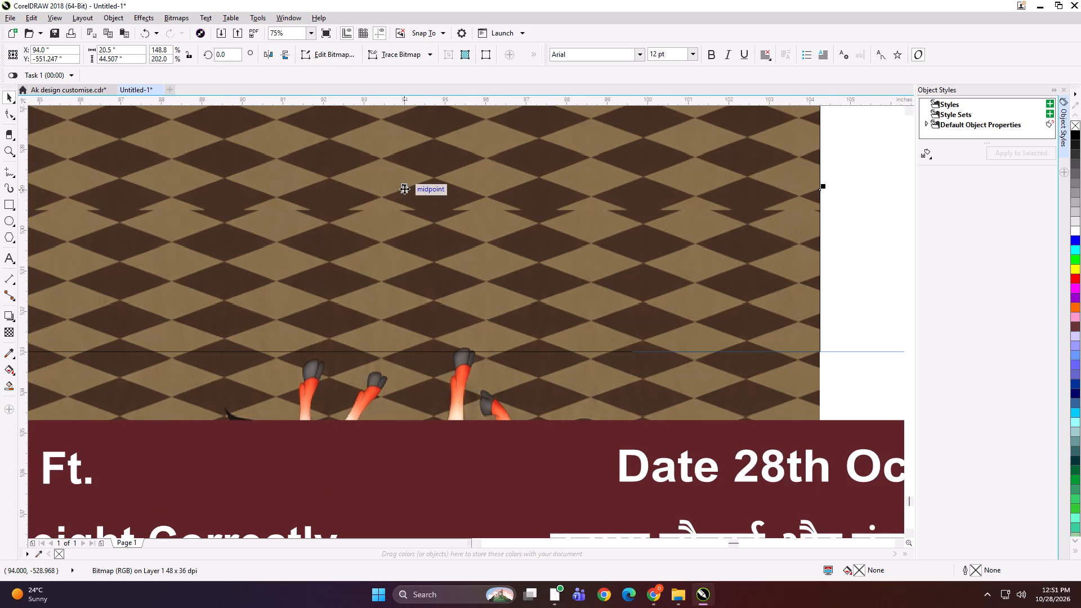
Adjust the mirrored copy's upper edge to a height of 44.75 inches, matching the checkered floor pattern at the seam.
{"action": "left_click_drag", "start_coordinate": [404, 185], "coordinate": [404, 176]}
{"action": "left_click_drag", "start_coordinate": [405, 178], "coordinate": [410, 181]}
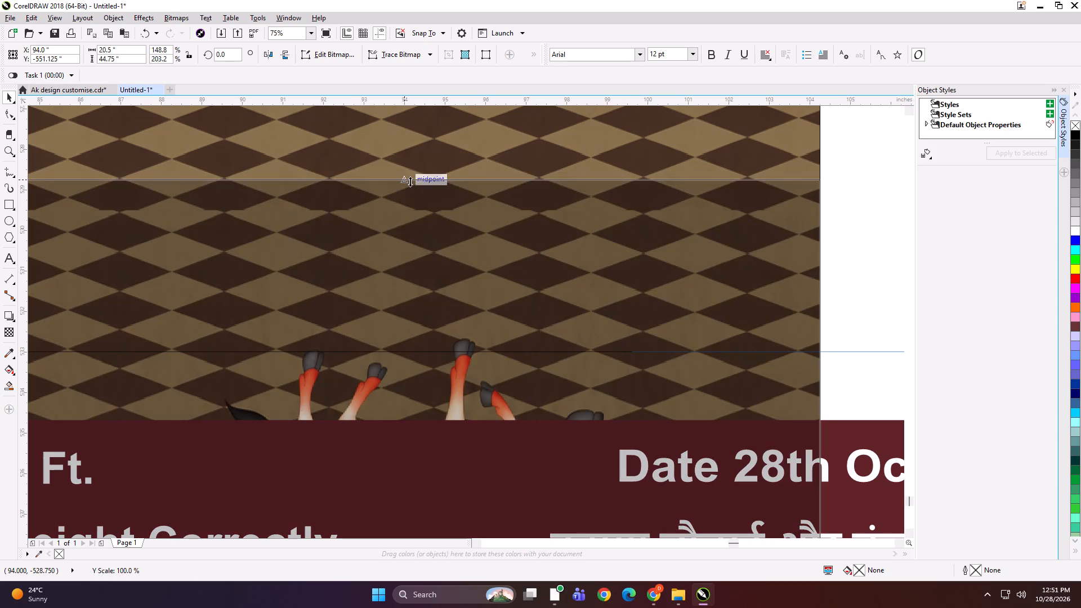
{"action": "left_click_drag", "start_coordinate": [410, 181], "coordinate": [412, 183]}
{"action": "left_click_drag", "start_coordinate": [405, 177], "coordinate": [414, 183]}
{"action": "left_click_drag", "start_coordinate": [414, 183], "coordinate": [416, 184]}
{"action": "left_click_drag", "start_coordinate": [405, 185], "coordinate": [410, 181]}
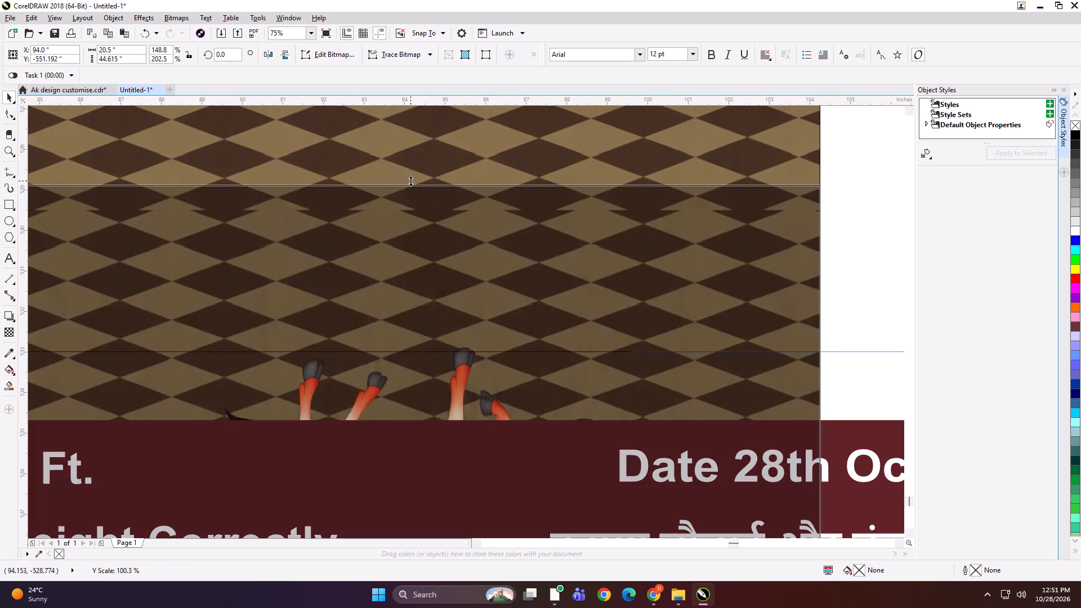
{"action": "left_click_drag", "start_coordinate": [410, 181], "coordinate": [413, 180]}
{"action": "scroll", "coordinate": [412, 186], "scroll_direction": "down", "scroll_amount": 3}
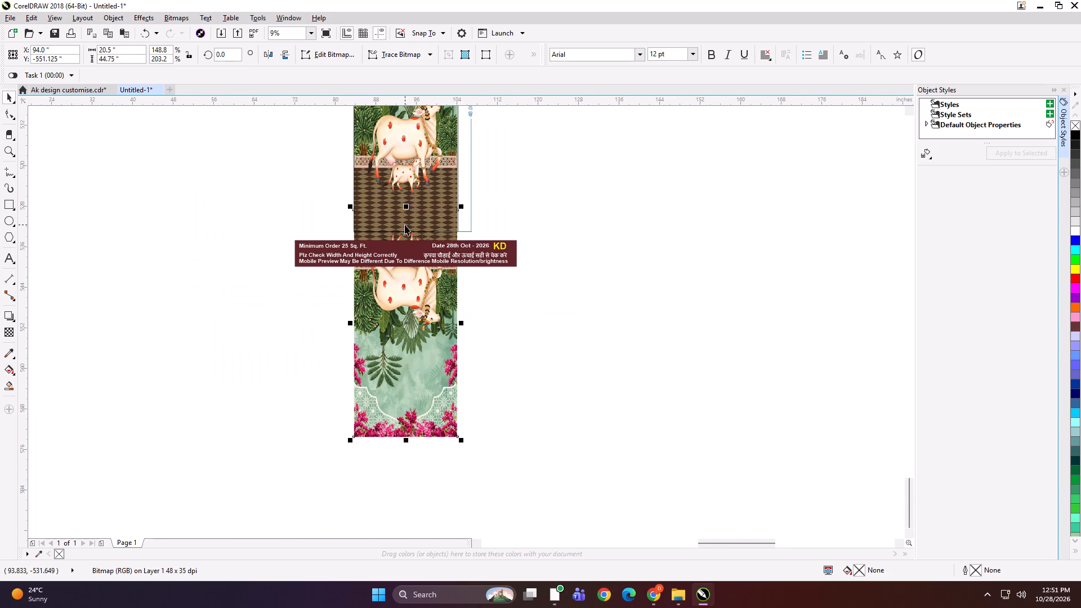
{"action": "left_click", "coordinate": [273, 328]}
PowerClip the cow artwork and its mirrored copy together inside the 20.5 by 48 inch panel frame.
{"action": "left_click", "coordinate": [377, 162], "text": "alt"}
{"action": "left_click", "coordinate": [397, 314], "text": "shift"}
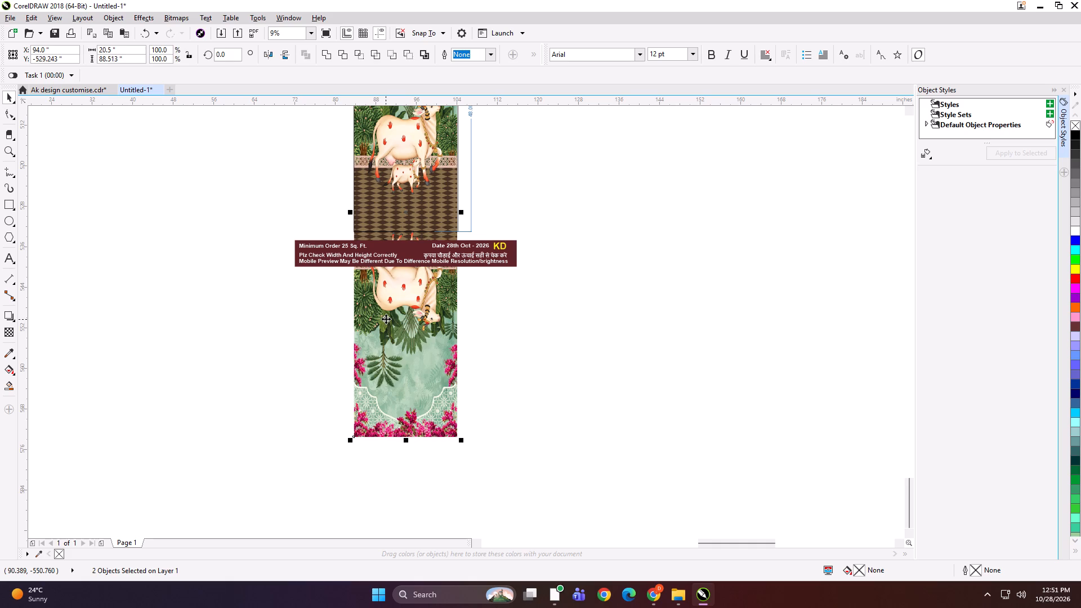
{"action": "key", "text": "shift+Return"}
{"action": "left_click", "coordinate": [385, 176]}
{"action": "left_click", "coordinate": [263, 198]}
{"action": "scroll", "coordinate": [415, 275], "scroll_direction": "down", "scroll_amount": 1}
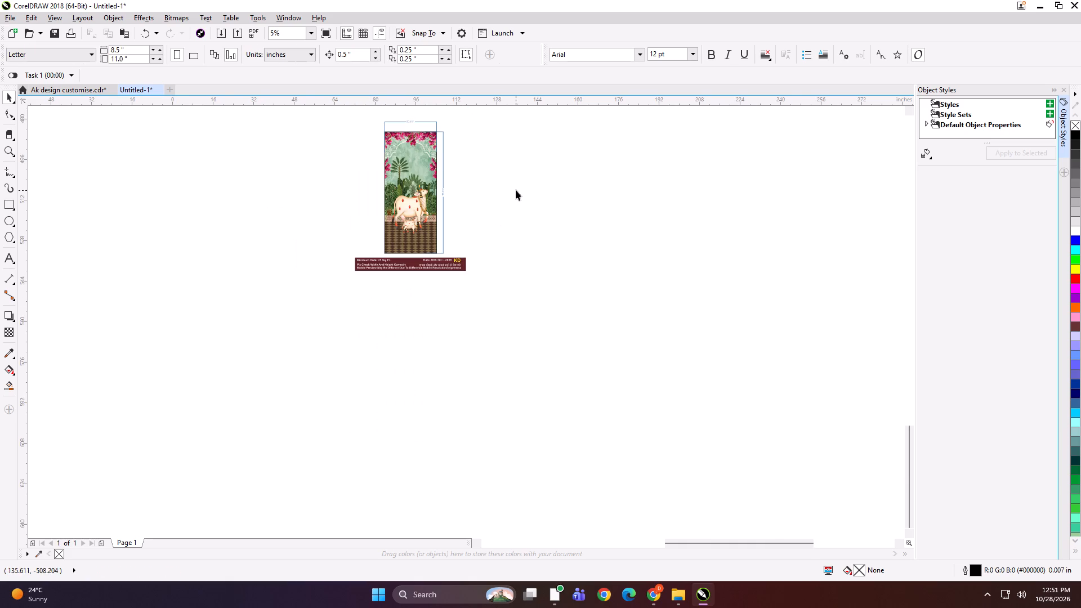
Set the width and height dimension texts around the panel to 300 pt bold.
{"action": "left_click_drag", "start_coordinate": [402, 116], "coordinate": [468, 227]}
{"action": "left_click", "coordinate": [388, 52]}
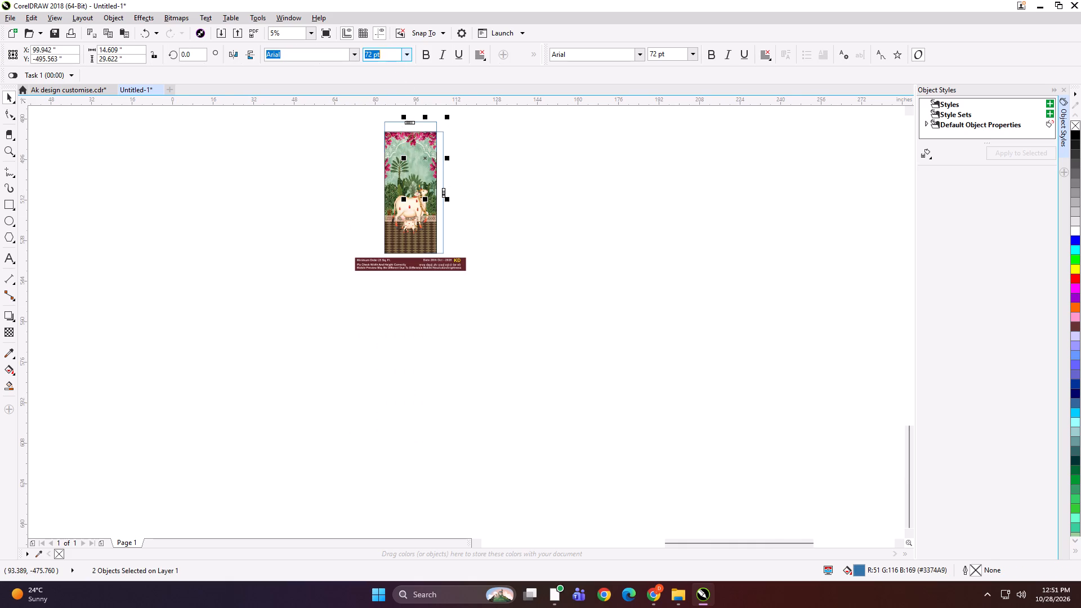
{"action": "type", "text": "300"}
{"action": "key", "text": "Return"}
{"action": "left_click", "coordinate": [426, 52]}
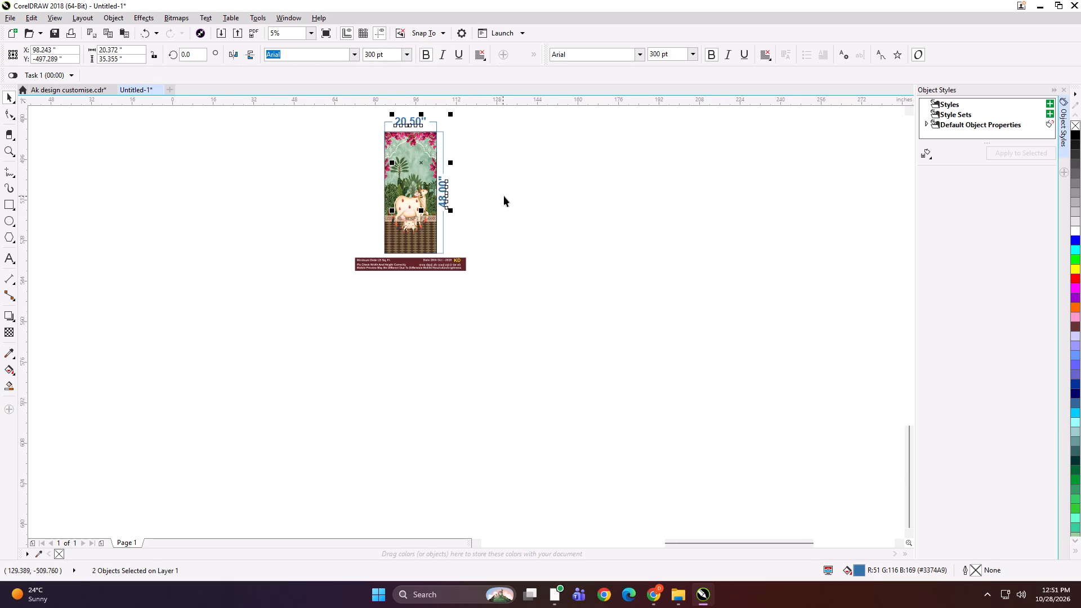
{"action": "left_click", "coordinate": [503, 196]}
Capture a full-screen preview snip covering the whole dimensioned panel and the order-note strip below it.
{"action": "left_click_drag", "start_coordinate": [480, 115], "coordinate": [312, 307]}
{"action": "key", "text": "shift+F2"}
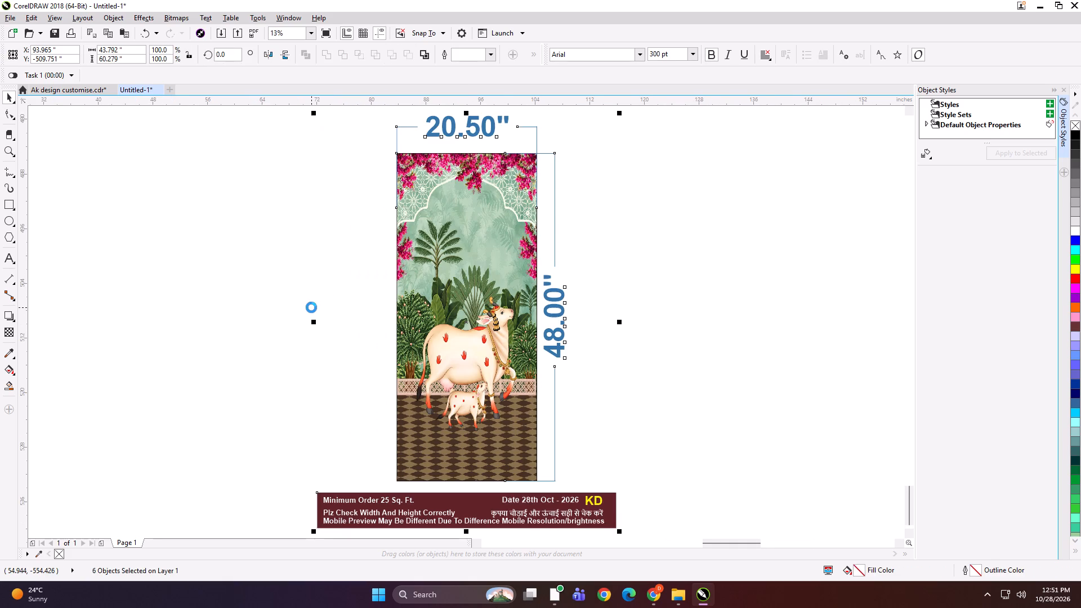
{"action": "key", "text": "F9"}
{"action": "key", "text": "Print"}
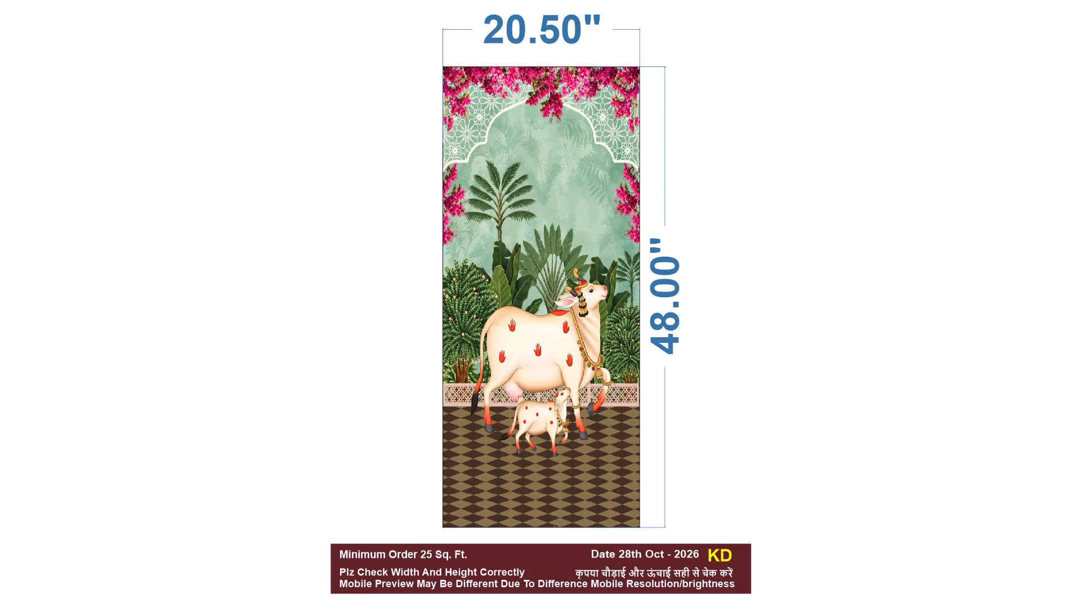
{"action": "left_click_drag", "start_coordinate": [237, 0], "coordinate": [828, 607]}
{"action": "key", "text": "space"}
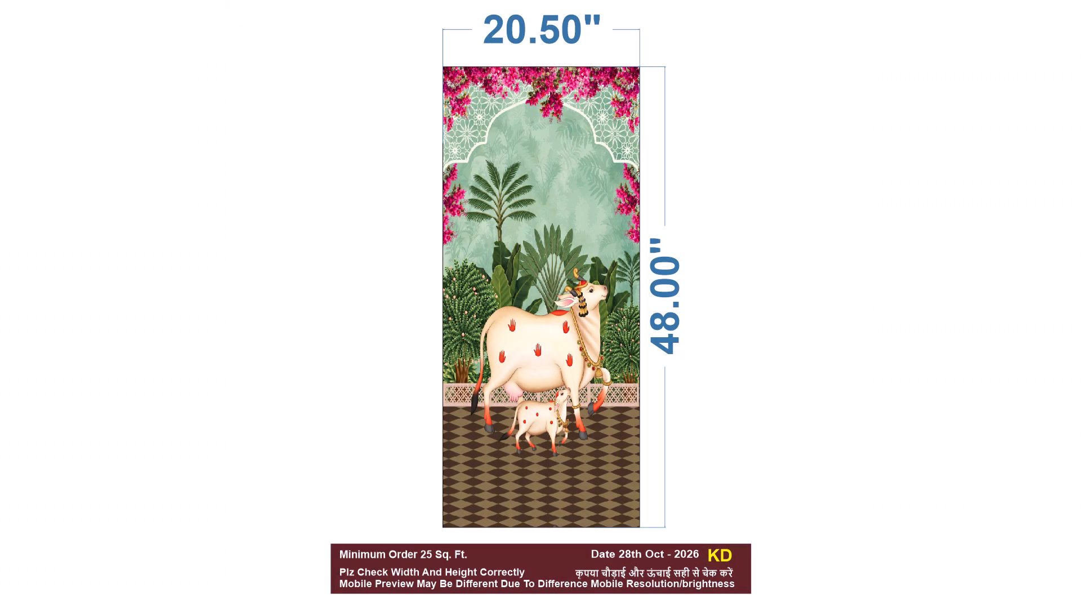
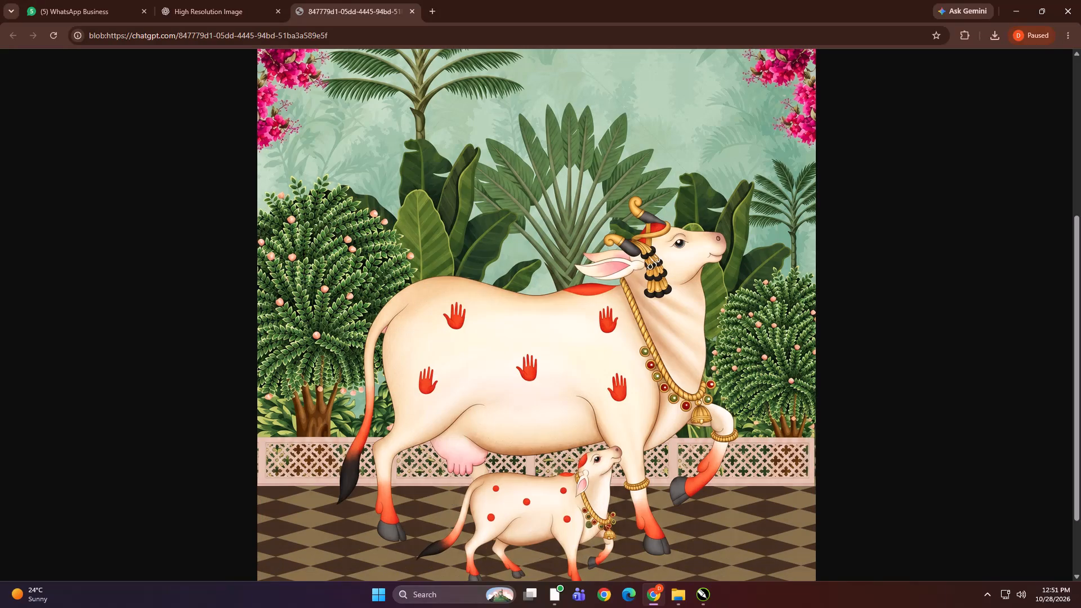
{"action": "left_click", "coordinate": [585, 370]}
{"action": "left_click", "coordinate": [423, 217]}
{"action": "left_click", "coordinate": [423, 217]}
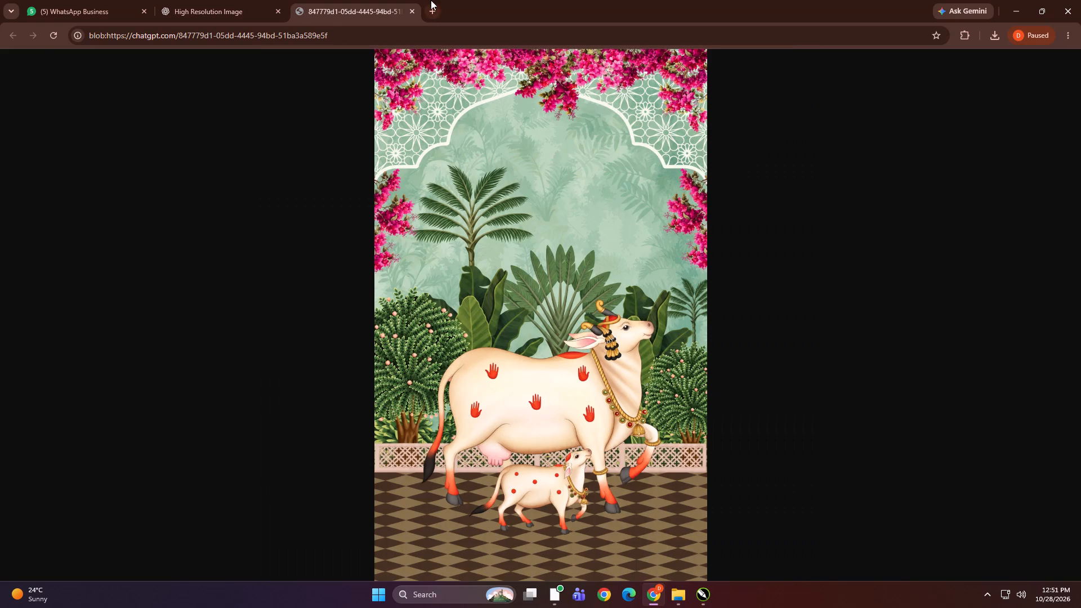
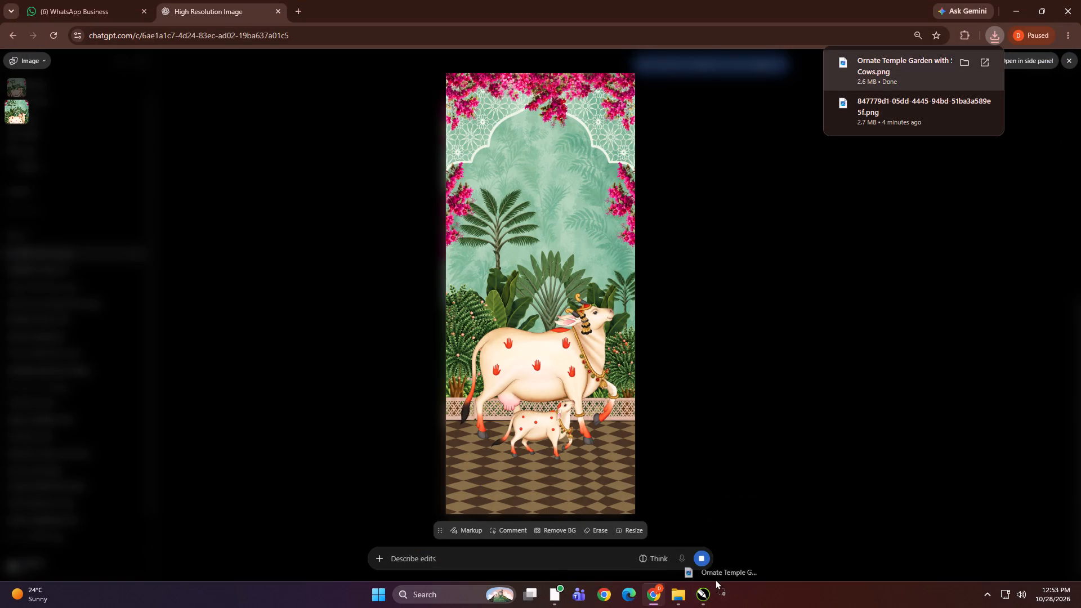
Place the downloaded Ornate Temple Garden image into the CorelDRAW document beside the dimensioned panel and size it to 20.5 by 48 inches.
{"action": "left_click_drag", "start_coordinate": [715, 579], "coordinate": [479, 338]}
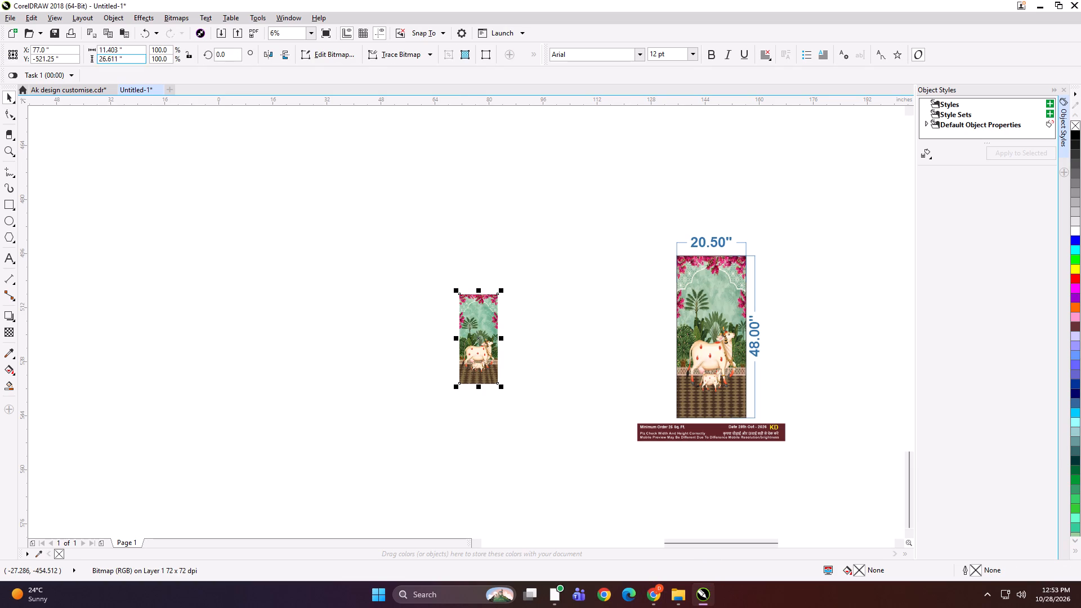
{"action": "left_click_drag", "start_coordinate": [130, 52], "coordinate": [60, 61]}
{"action": "type", "text": "20.5"}
{"action": "key", "text": "Tab"}
{"action": "type", "text": "48"}
{"action": "key", "text": "Return"}
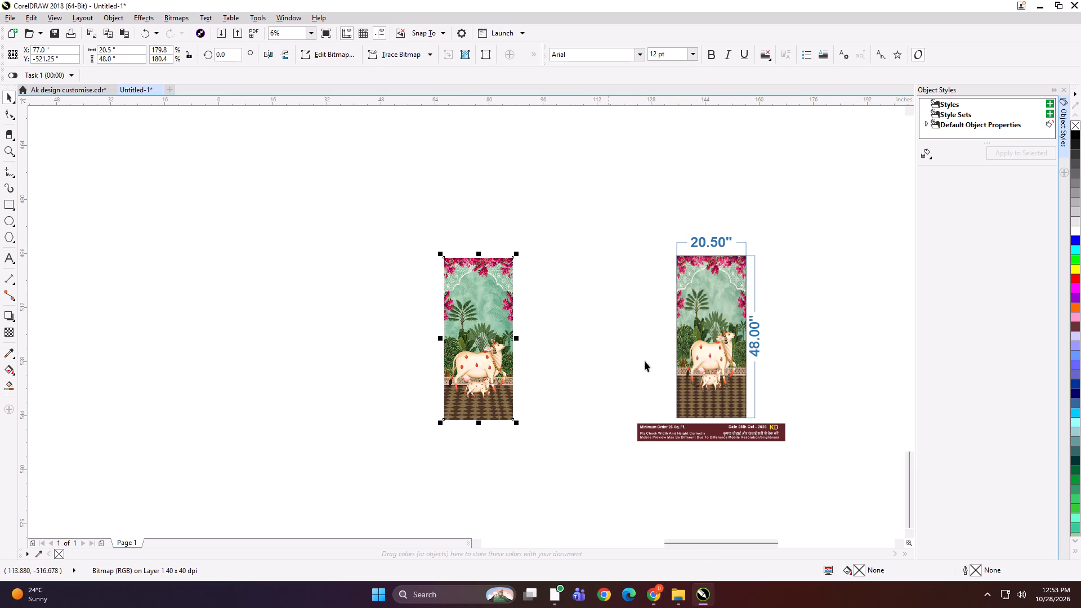
Align the resized cow and calf image centrally, both horizontally and vertically, over the existing dimensioned panel.
{"action": "left_click", "coordinate": [723, 357], "text": "shift"}
{"action": "key", "text": "c"}
{"action": "key", "text": "e"}
{"action": "left_click", "coordinate": [590, 269]}
Capture a full-screen preview snip of the panel including its width and height dimensions and the order-note strip.
{"action": "left_click_drag", "start_coordinate": [586, 199], "coordinate": [824, 498]}
{"action": "key", "text": "shift+F2"}
{"action": "key", "text": "F9"}
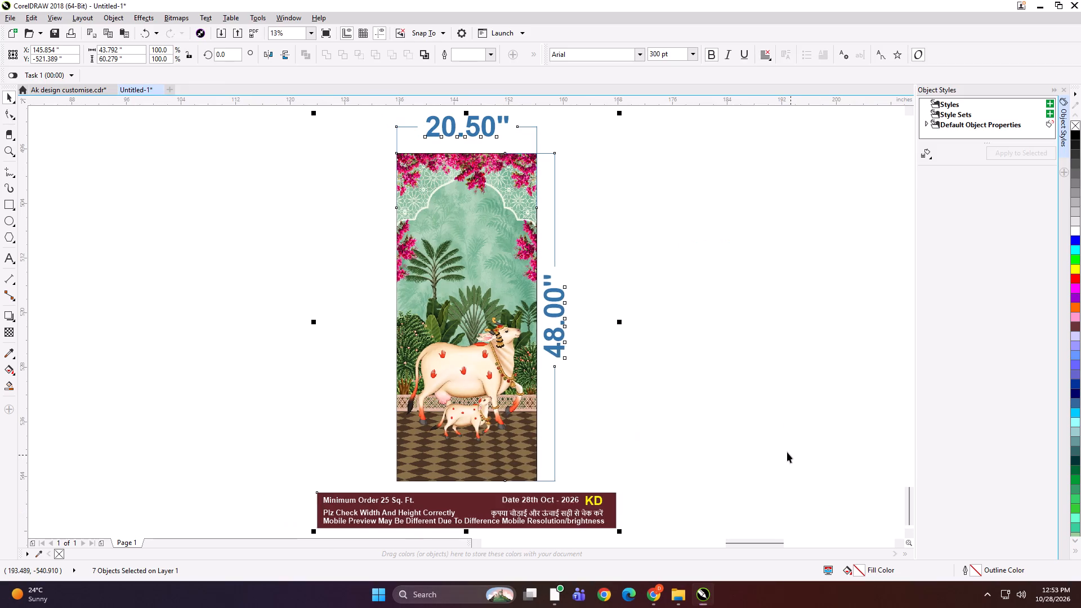
{"action": "key", "text": "F9"}
{"action": "left_click", "coordinate": [0, 356]}
{"action": "key", "text": "F9"}
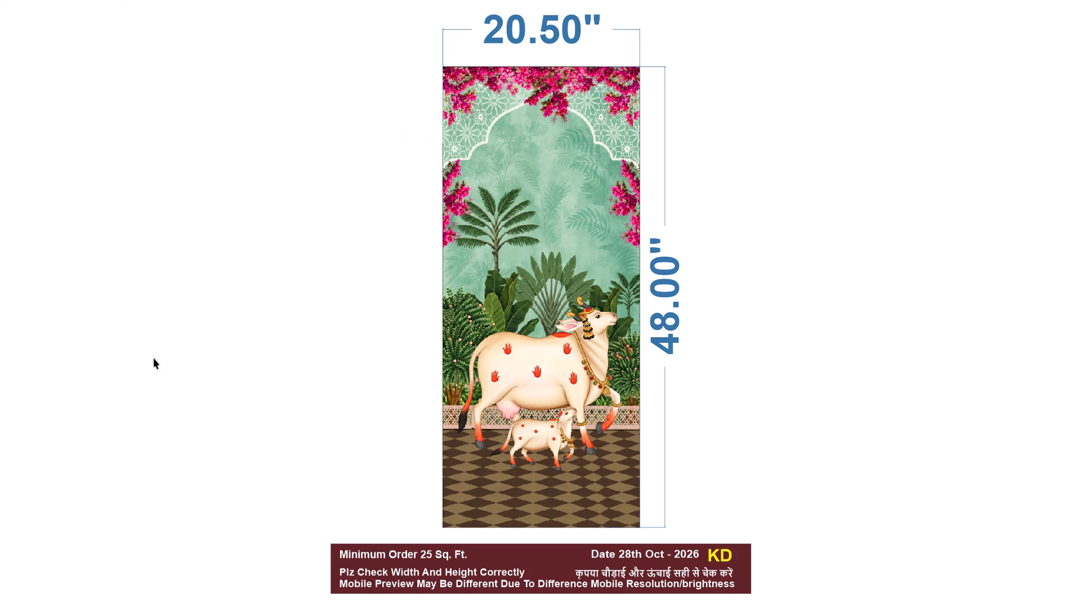
{"action": "key", "text": "Print"}
{"action": "left_click_drag", "start_coordinate": [213, 0], "coordinate": [779, 607]}
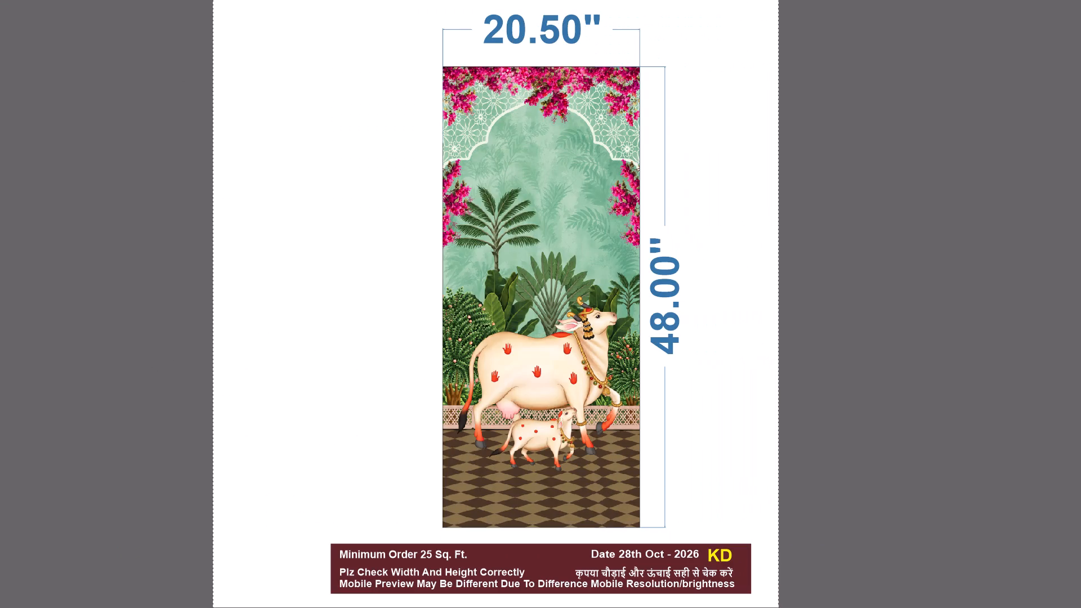
{"action": "left_click_drag", "start_coordinate": [779, 607], "coordinate": [779, 607]}
{"action": "key", "text": "space"}
{"action": "key", "text": "space"}
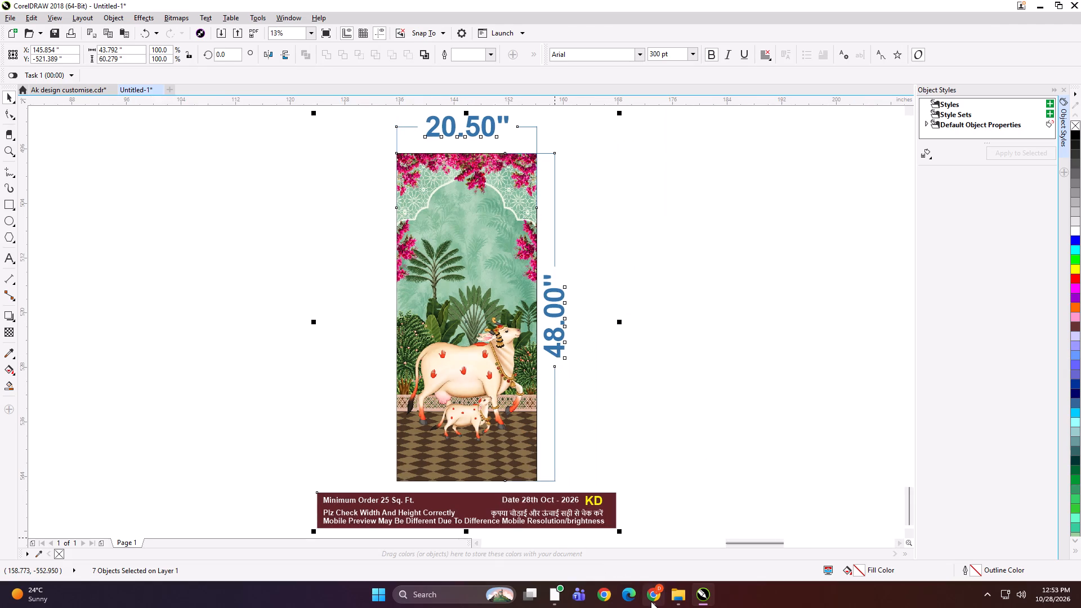
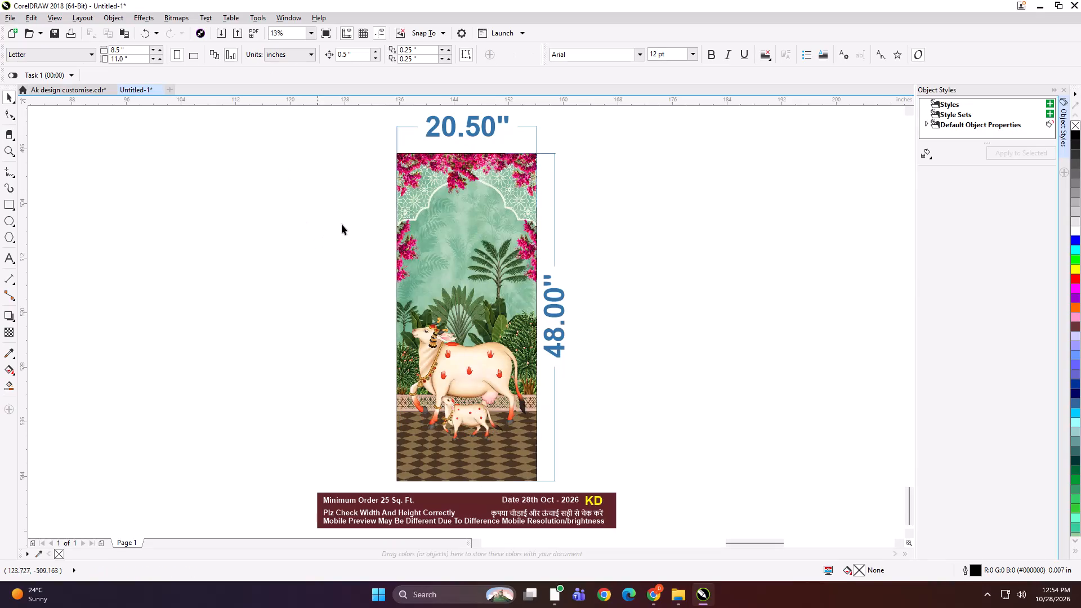
Select the complete panel layout together: the cow and calf artwork, its width and height dimensions, and the order-note strip.
{"action": "scroll", "coordinate": [555, 226], "scroll_direction": "down", "scroll_amount": 1}
{"action": "left_click_drag", "start_coordinate": [668, 157], "coordinate": [385, 421]}
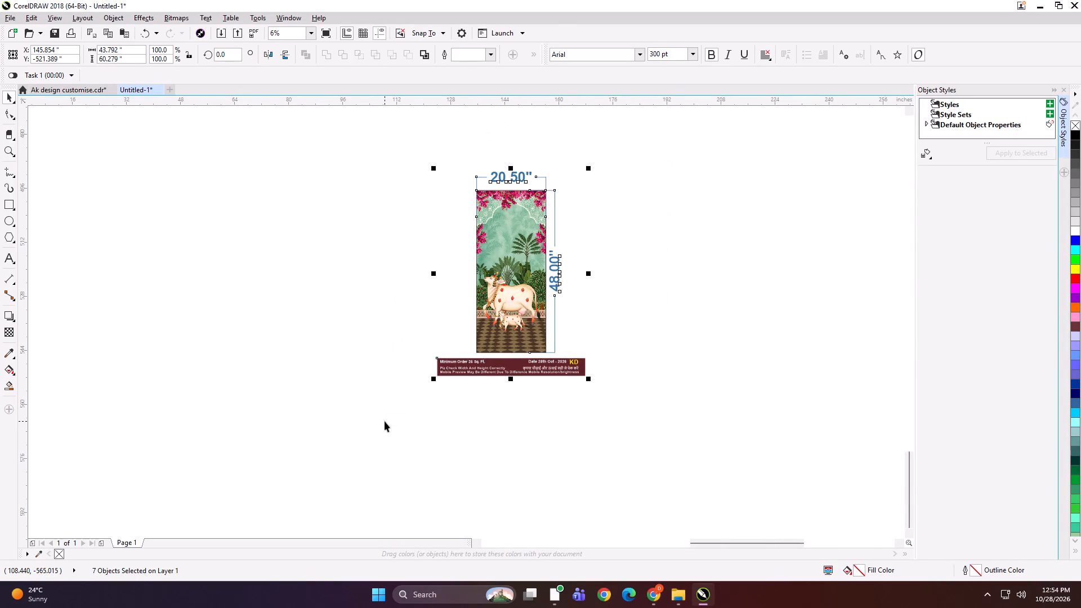
Capture a full-screen preview snip of the selected cow and calf panel with its width and height dimensions and the order-note strip.
{"action": "key", "text": "shift+F2"}
{"action": "key", "text": "F9"}
{"action": "key", "text": "Print"}
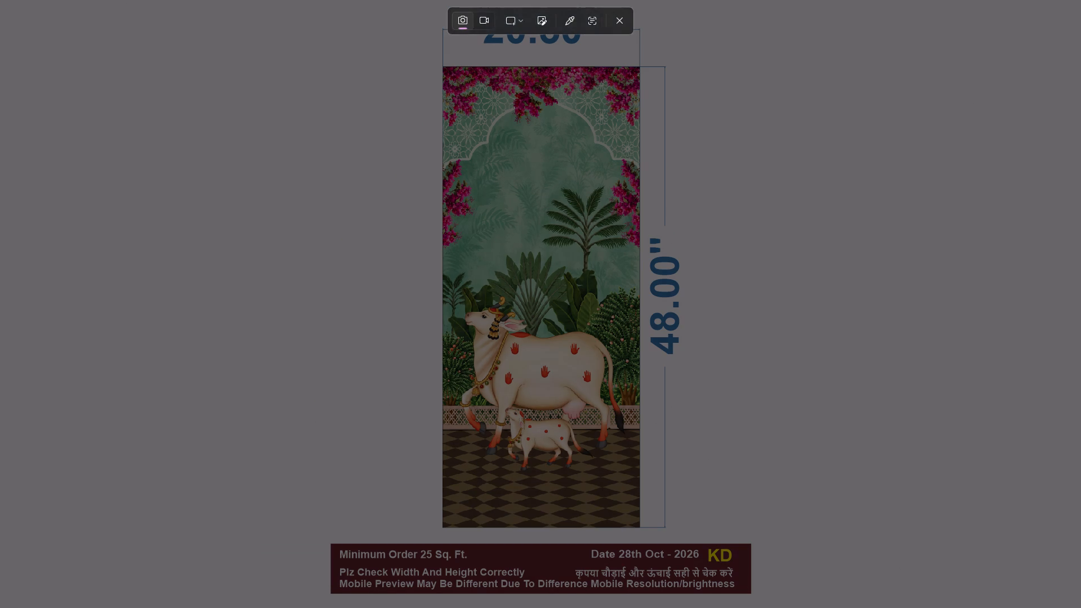
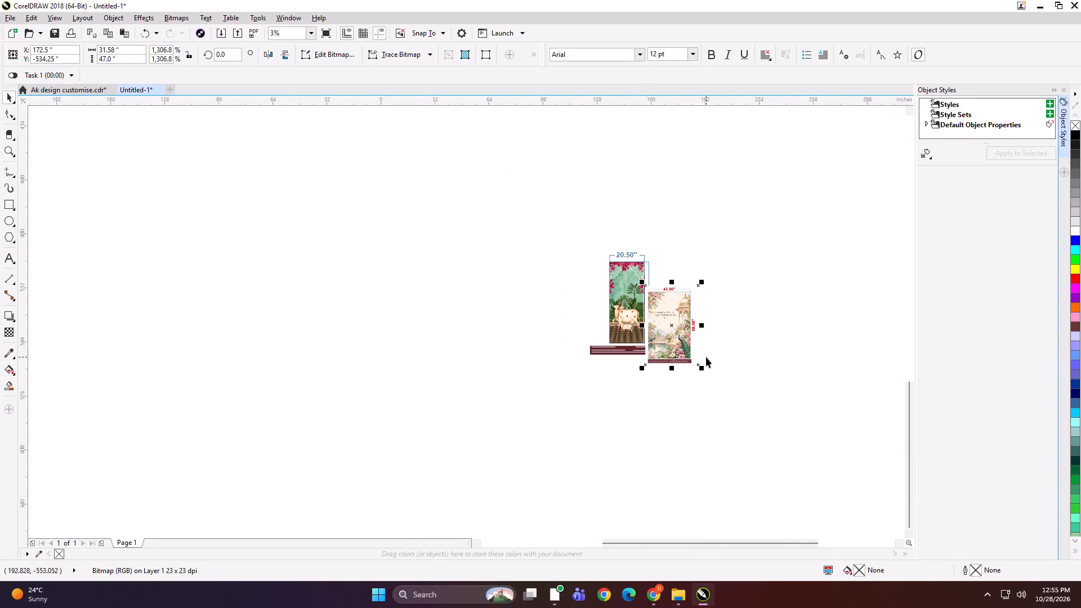
Move the peacock garden preview away from the cow panel to below the pink-flower palace layout and enlarge it to about 155 by 230.5 inches.
{"action": "left_click_drag", "start_coordinate": [671, 325], "coordinate": [394, 294]}
{"action": "key", "text": "F4"}
{"action": "left_click_drag", "start_coordinate": [466, 505], "coordinate": [208, 352]}
{"action": "left_click_drag", "start_coordinate": [233, 372], "coordinate": [301, 429], "text": "shift"}
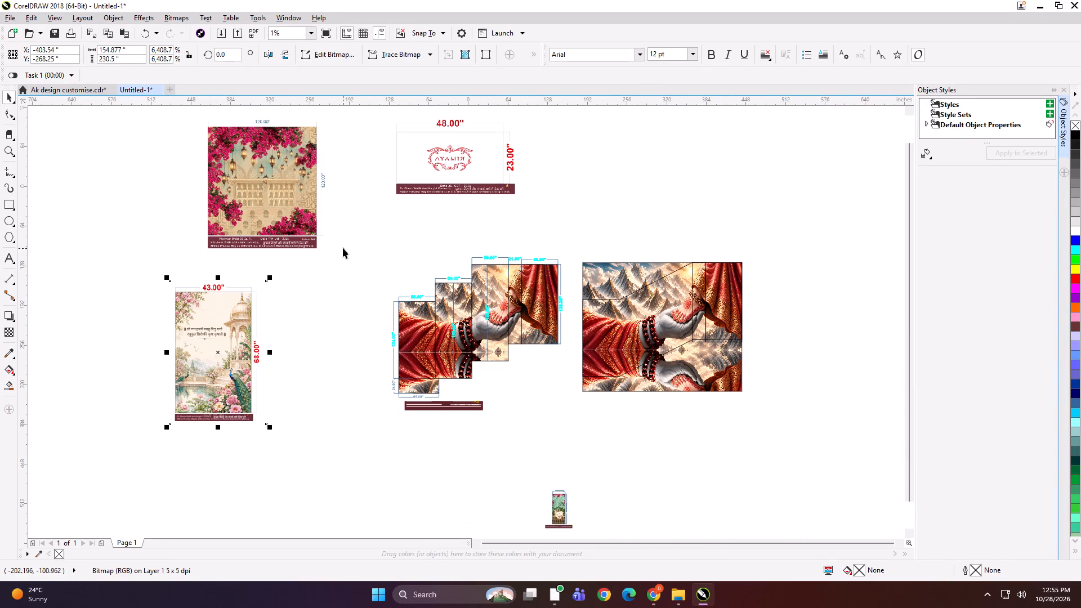
Move the pink-flower palace layout farther left, away from the hand artwork layouts.
{"action": "left_click_drag", "start_coordinate": [343, 246], "coordinate": [211, 265]}
Delete both clasped-hands mountain artwork layouts together with their dimensions and order-note strip.
{"action": "left_click_drag", "start_coordinate": [301, 245], "coordinate": [780, 424]}
{"action": "key", "text": "Delete"}
Move the whole 20.5 by 48 inch cow panel layout far to the right into empty space.
{"action": "left_click_drag", "start_coordinate": [623, 420], "coordinate": [532, 537]}
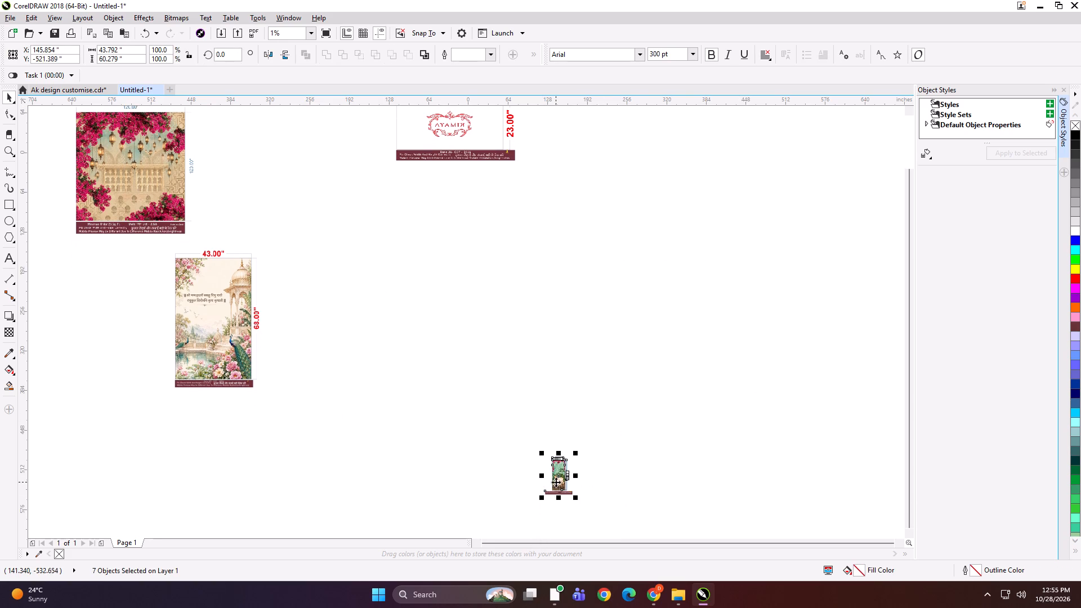
{"action": "left_click_drag", "start_coordinate": [556, 481], "coordinate": [851, 502]}
{"action": "left_click", "coordinate": [656, 391]}
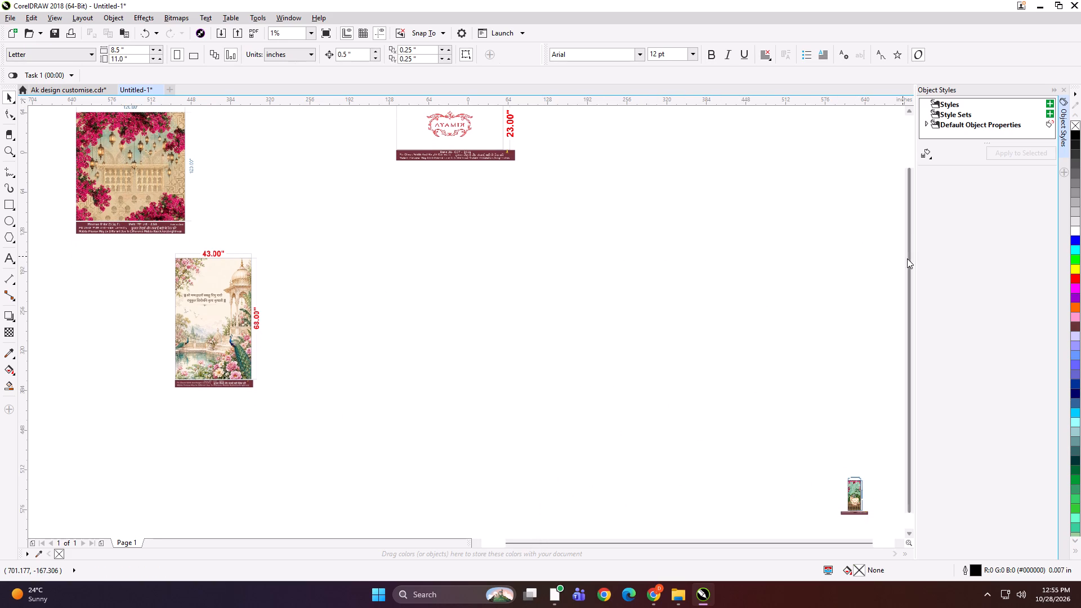
Reposition the 48 by 23 inch name layout slightly lower and the peacock garden preview farther left and down.
{"action": "left_click_drag", "start_coordinate": [909, 259], "coordinate": [917, 205]}
{"action": "scroll", "coordinate": [673, 260], "scroll_direction": "down", "scroll_amount": 3}
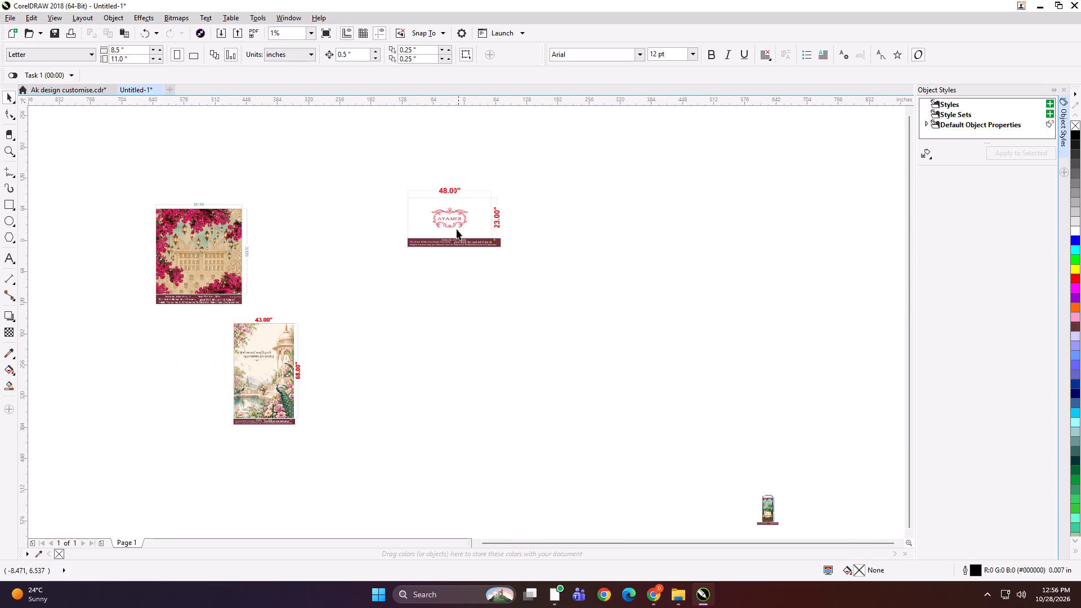
{"action": "left_click_drag", "start_coordinate": [454, 224], "coordinate": [442, 245]}
{"action": "left_click_drag", "start_coordinate": [283, 352], "coordinate": [235, 377]}
{"action": "left_click", "coordinate": [402, 371]}
Switch to WhatsApp in Chrome and look back through the ORDER CUSTOMIZE / DESUTEX group's earlier order previews and notes.
{"action": "left_click", "coordinate": [648, 589]}
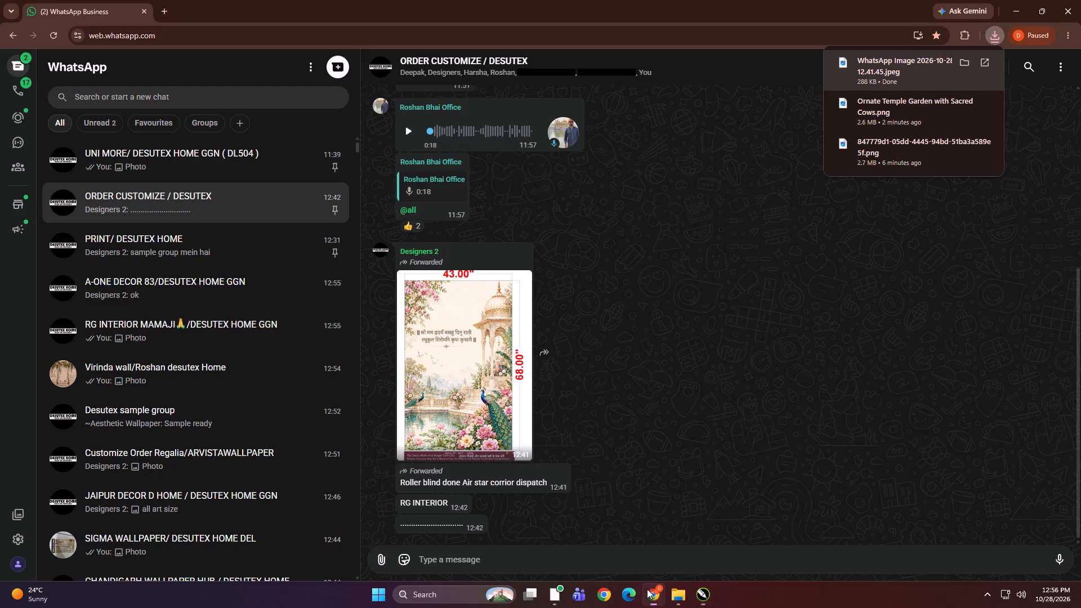
{"action": "scroll", "coordinate": [655, 335], "scroll_direction": "down", "scroll_amount": 4}
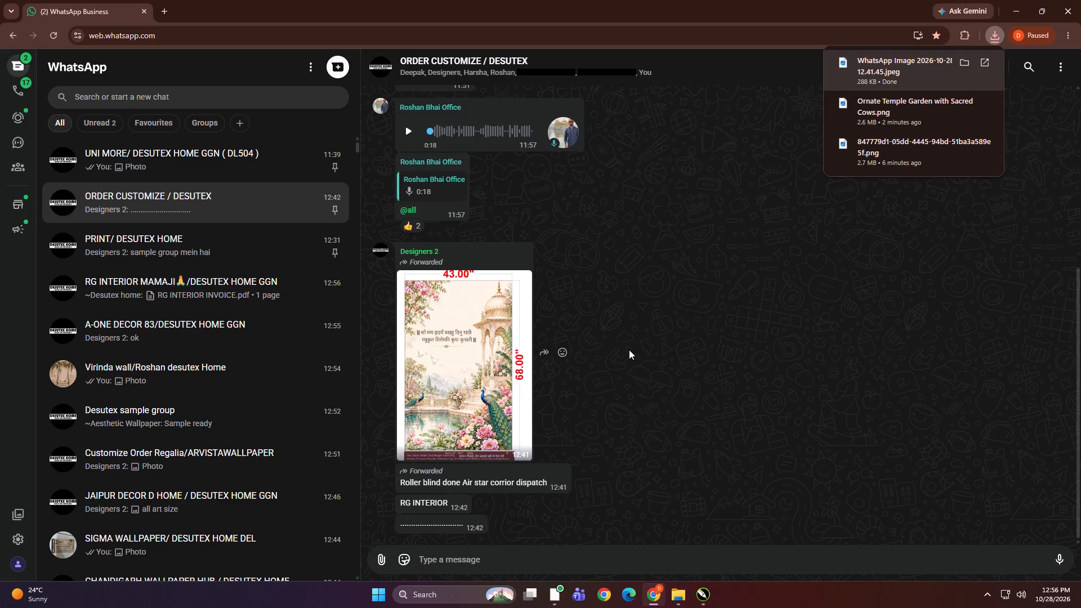
{"action": "scroll", "coordinate": [648, 369], "scroll_direction": "up", "scroll_amount": 1}
{"action": "scroll", "coordinate": [745, 382], "scroll_direction": "up", "scroll_amount": 1}
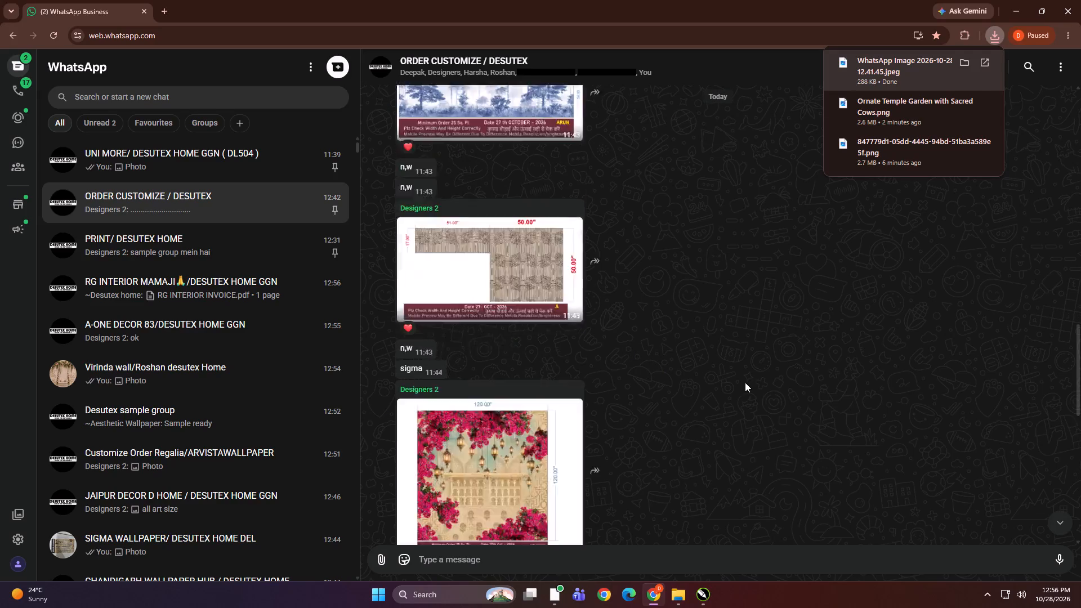
{"action": "scroll", "coordinate": [745, 382], "scroll_direction": "up", "scroll_amount": 2}
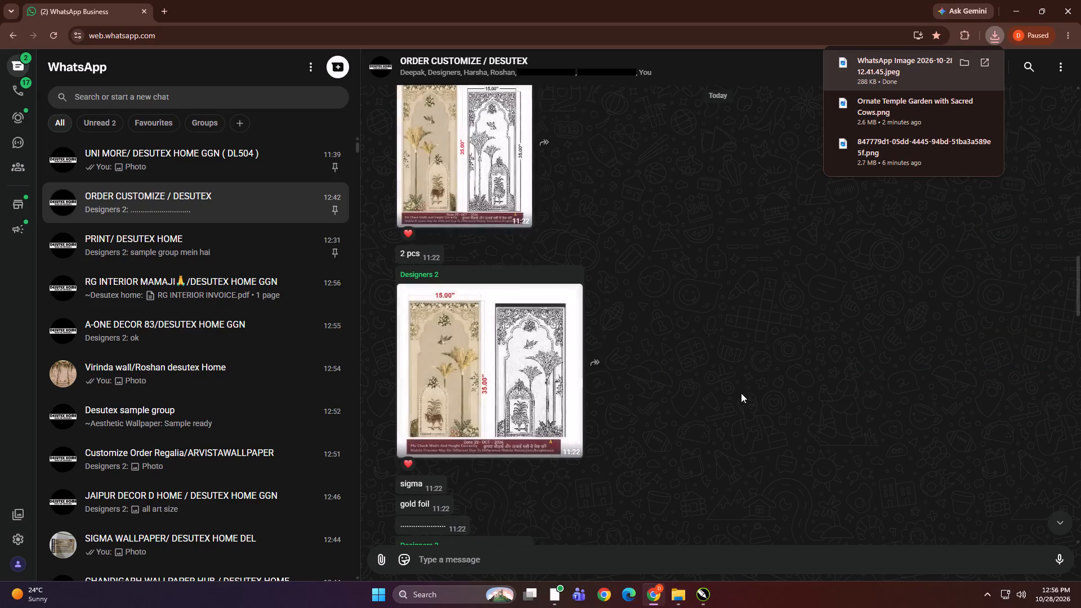
{"action": "scroll", "coordinate": [736, 397], "scroll_direction": "up", "scroll_amount": 4}
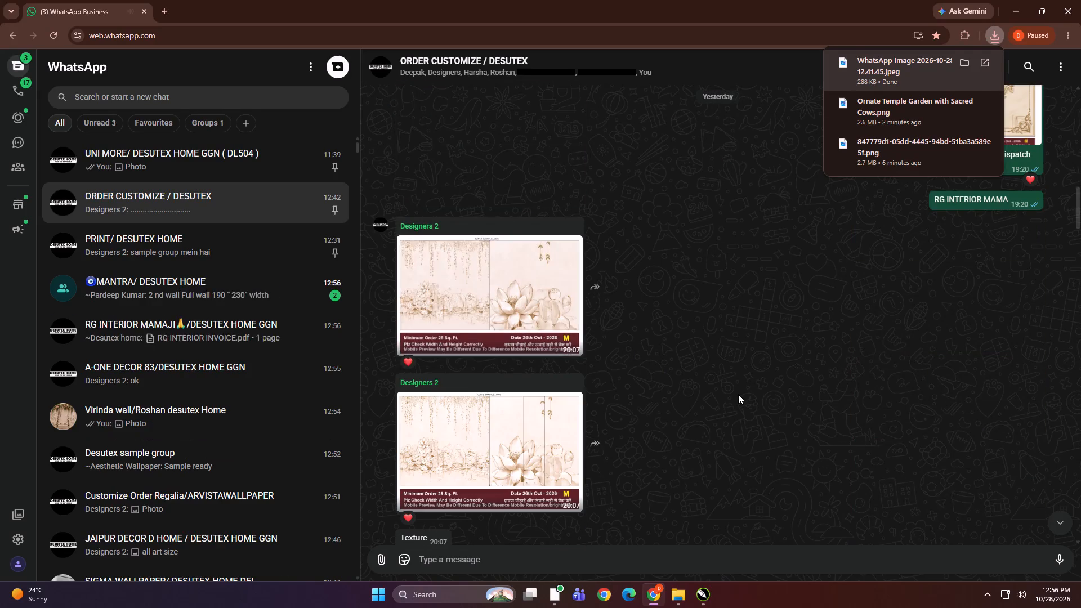
{"action": "scroll", "coordinate": [738, 394], "scroll_direction": "up", "scroll_amount": 3}
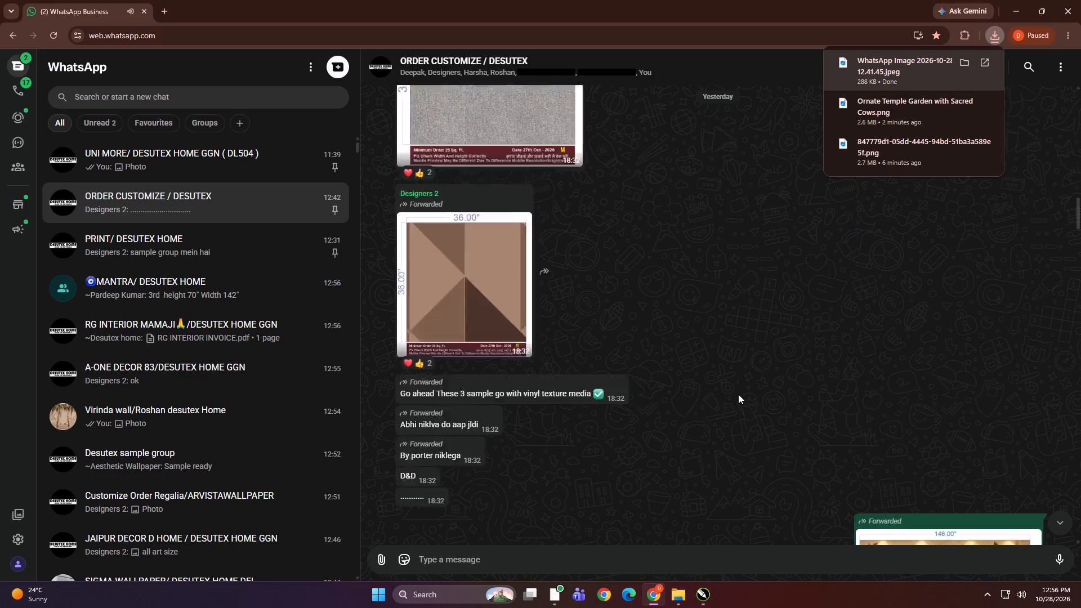
{"action": "scroll", "coordinate": [738, 394], "scroll_direction": "up", "scroll_amount": 2}
{"action": "scroll", "coordinate": [733, 394], "scroll_direction": "down", "scroll_amount": 1}
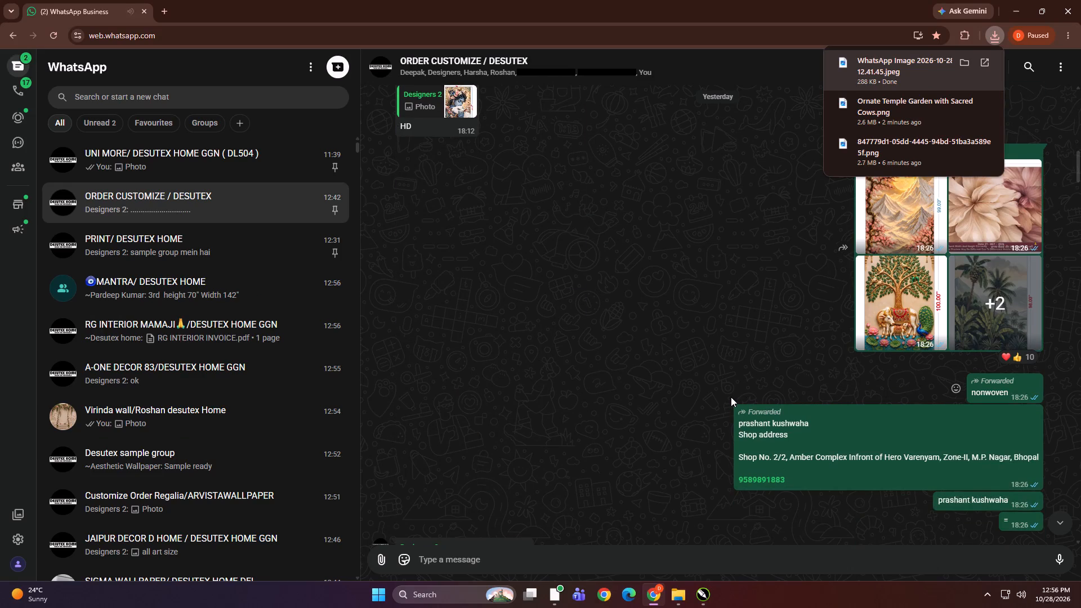
{"action": "scroll", "coordinate": [731, 397], "scroll_direction": "up", "scroll_amount": 1}
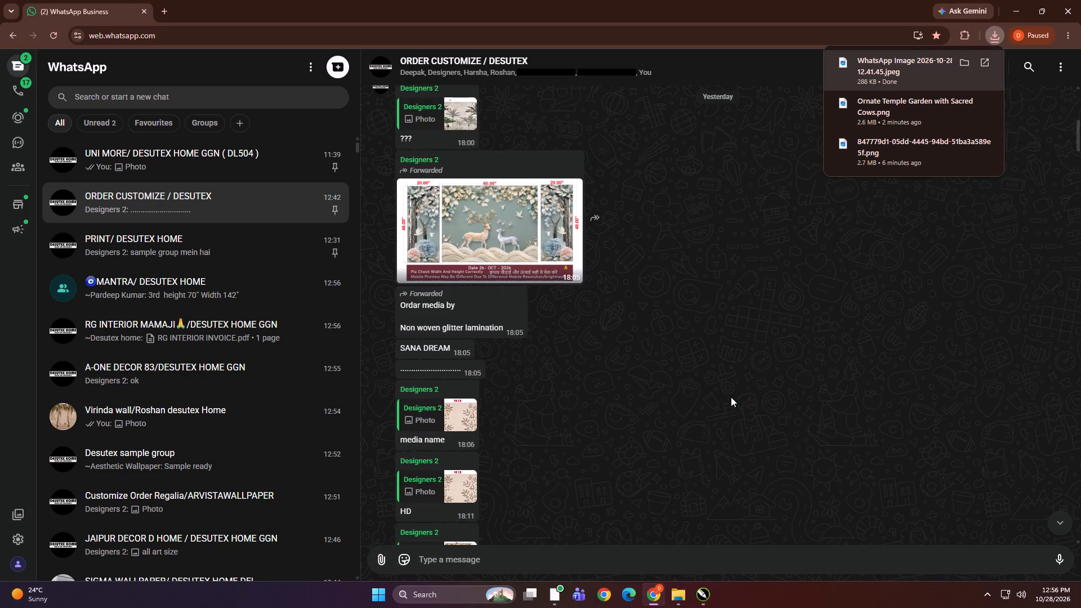
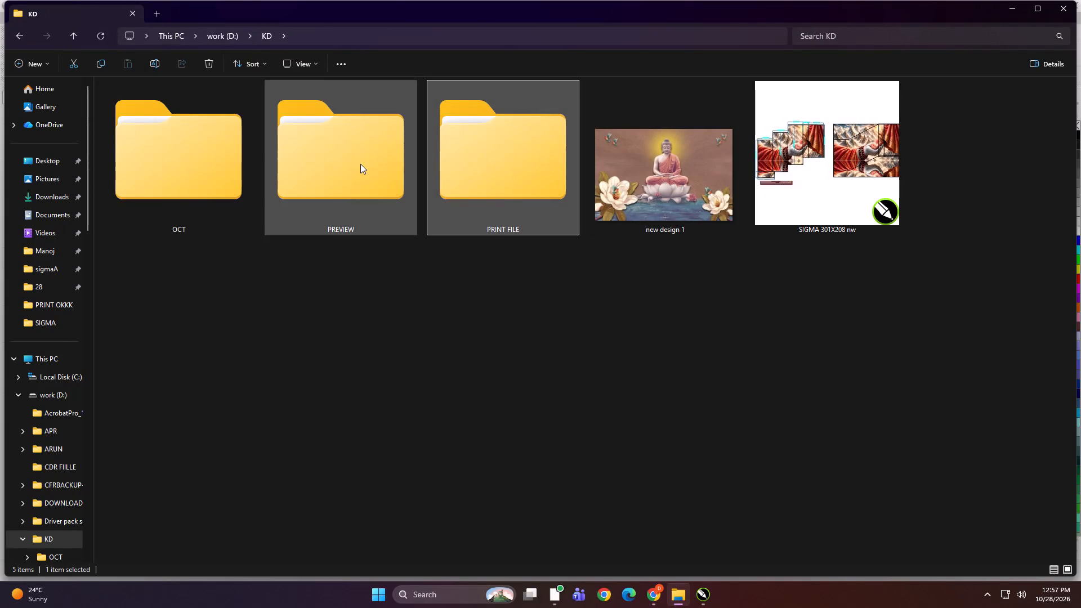
Look through the work (D:) drive and its ARUN folder, then return to the list of drives.
{"action": "left_click", "coordinate": [249, 405]}
{"action": "scroll", "coordinate": [0, 373], "scroll_direction": "up", "scroll_amount": 3}
{"action": "left_click", "coordinate": [32, 366]}
{"action": "double_click", "coordinate": [276, 196]}
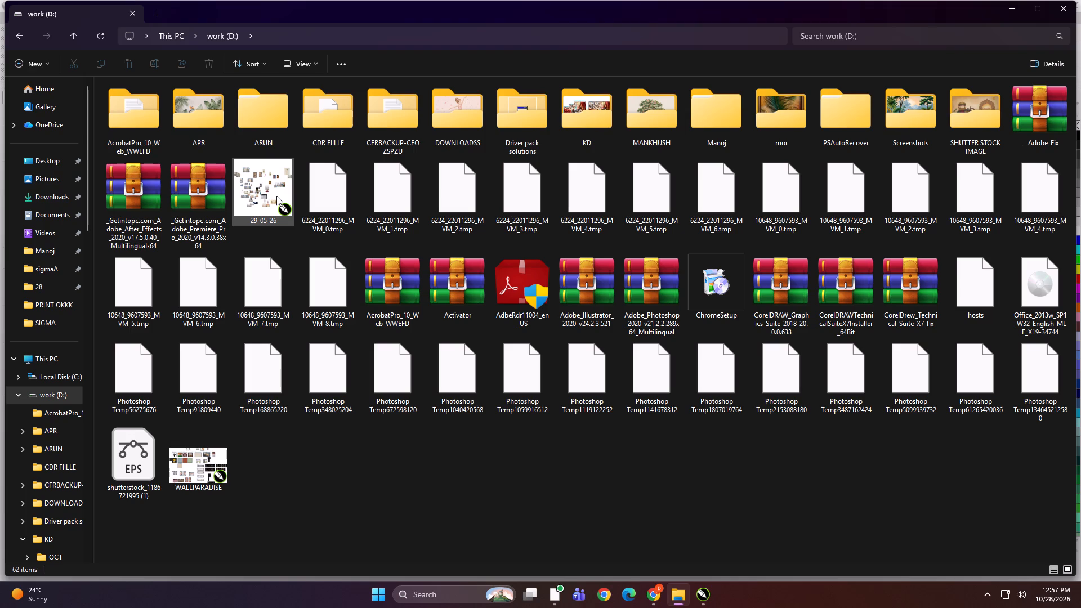
{"action": "left_click", "coordinate": [217, 114]}
{"action": "double_click", "coordinate": [295, 111]}
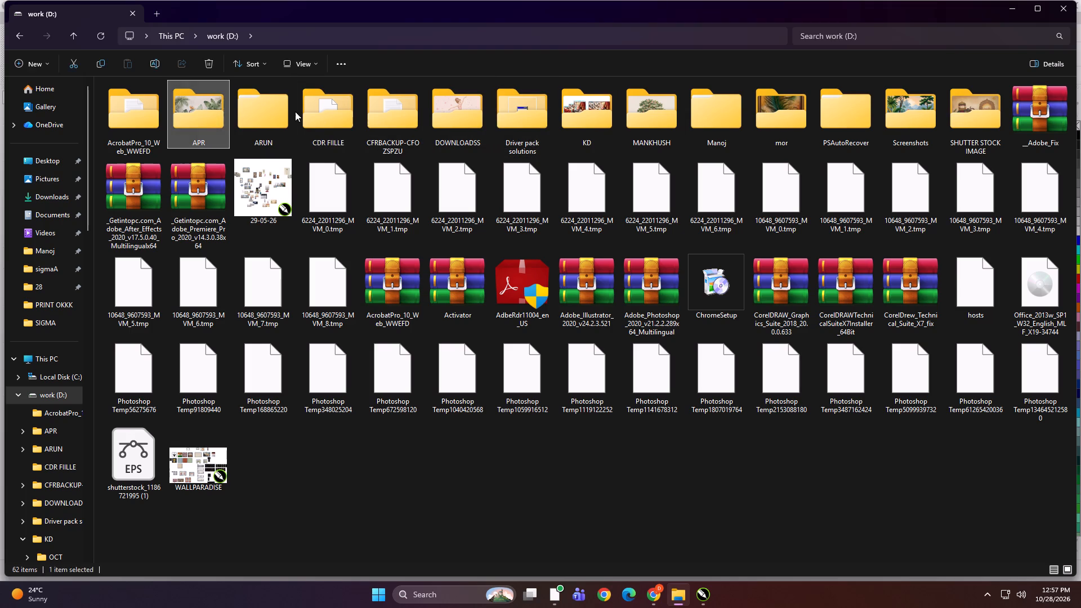
{"action": "left_click", "coordinate": [280, 111]}
{"action": "left_click", "coordinate": [280, 111]}
{"action": "left_click", "coordinate": [516, 359]}
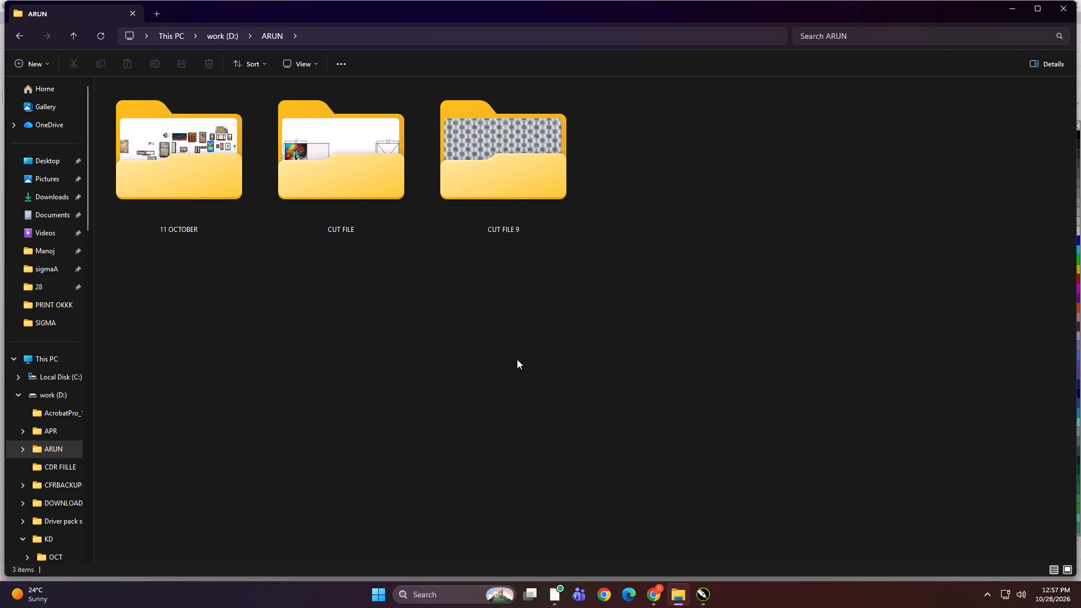
{"action": "key", "text": "BackSpace"}
{"action": "key", "text": "BackSpace"}
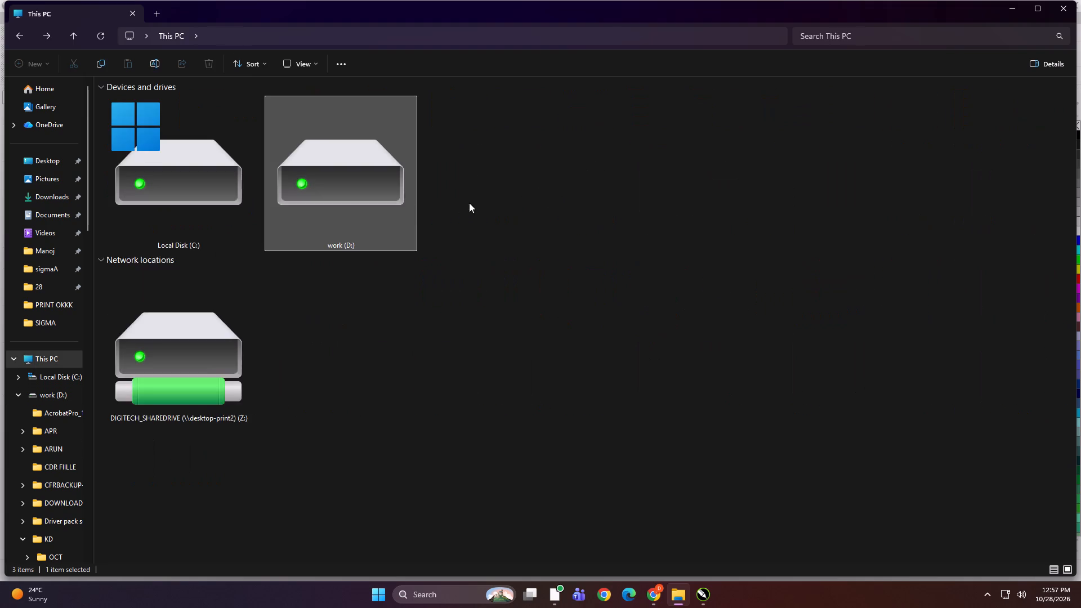
Open the 28 folder inside the file folder on the DIGITECH_SHAREDRIVE (Z:) network drive.
{"action": "double_click", "coordinate": [229, 350]}
{"action": "double_click", "coordinate": [277, 142]}
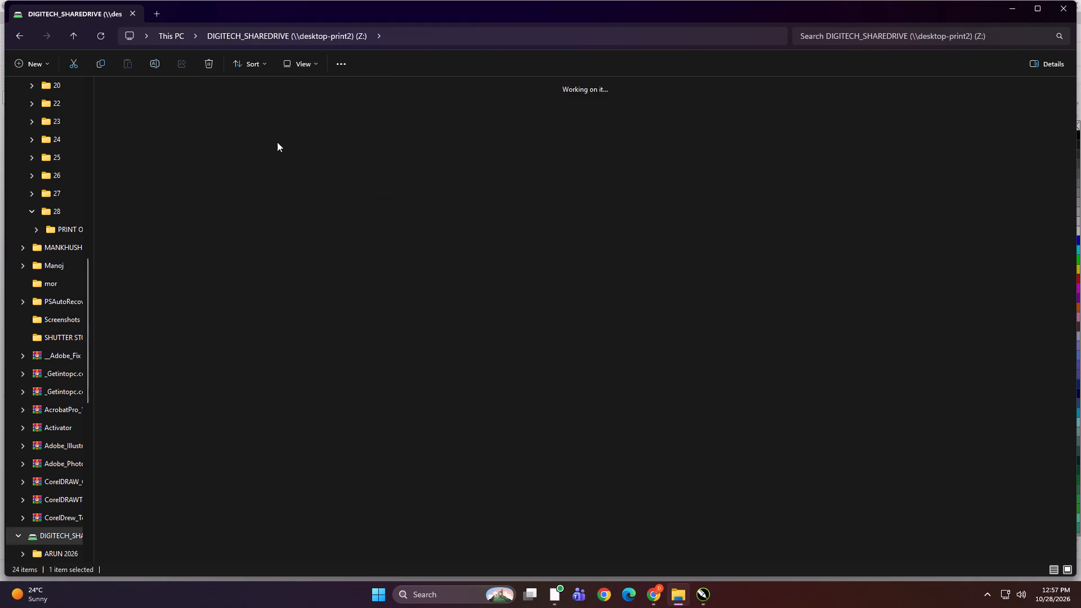
{"action": "left_click", "coordinate": [399, 357]}
{"action": "key", "text": "BackSpace"}
{"action": "double_click", "coordinate": [439, 148]}
{"action": "left_click", "coordinate": [873, 182]}
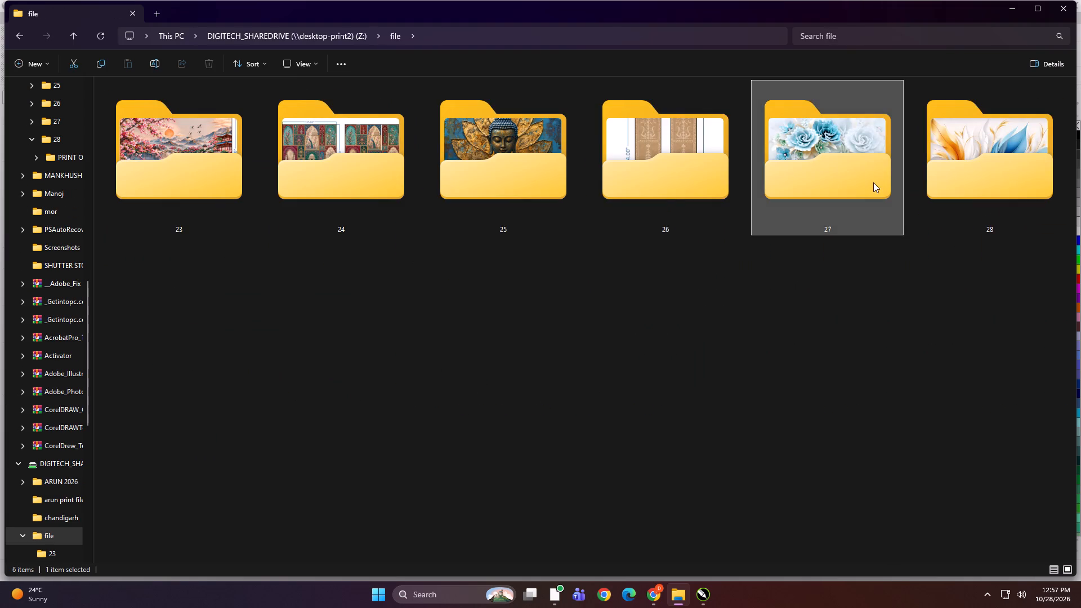
{"action": "double_click", "coordinate": [1014, 180]}
{"action": "left_click", "coordinate": [254, 351]}
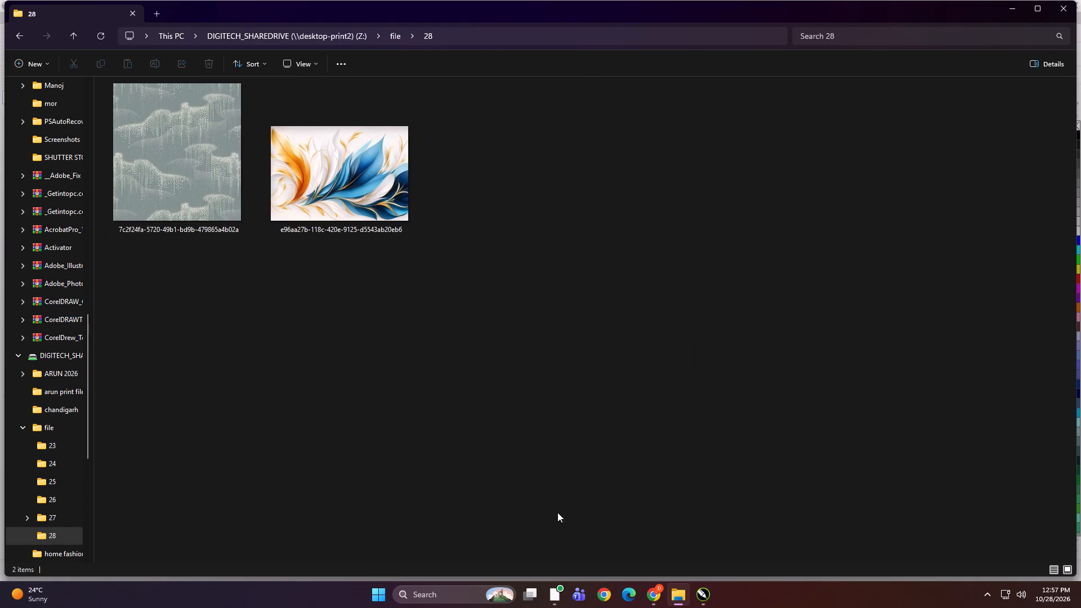
Switch to CorelDRAW with the Untitled-1 document holding the panel layouts.
{"action": "left_click", "coordinate": [709, 600]}
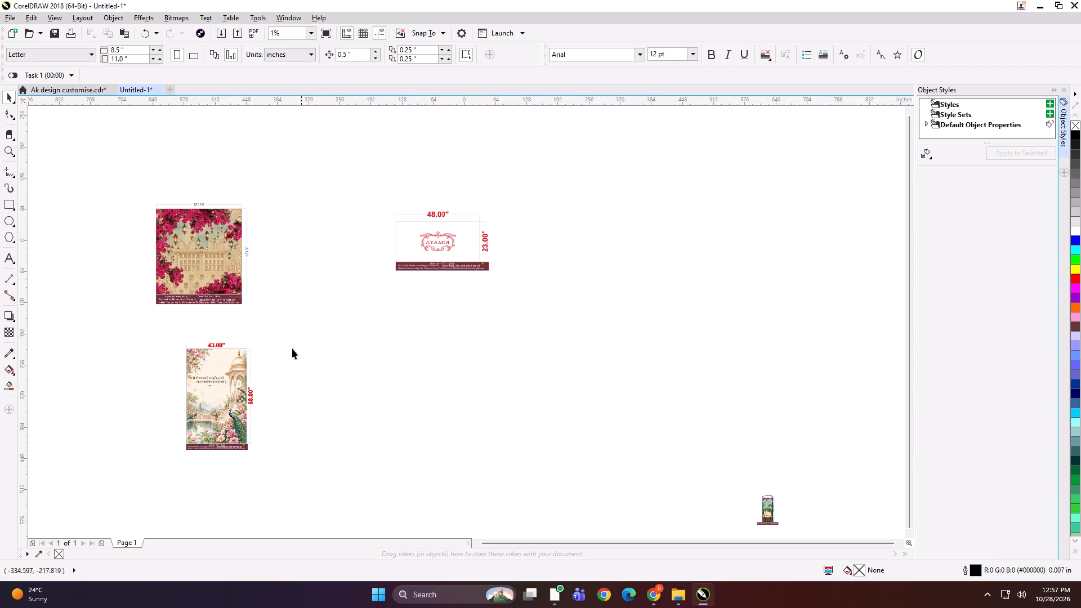
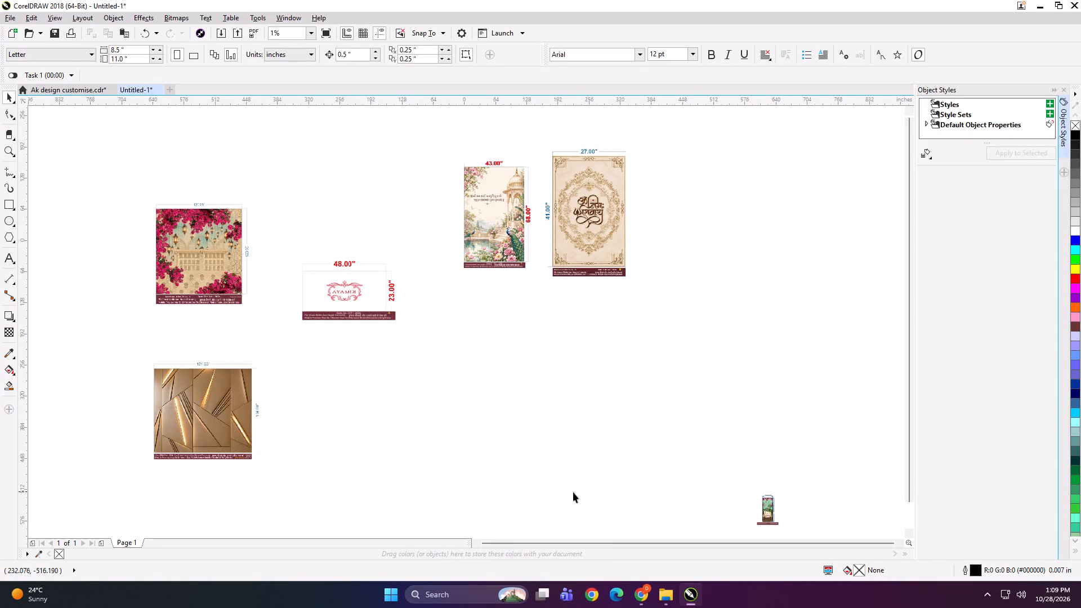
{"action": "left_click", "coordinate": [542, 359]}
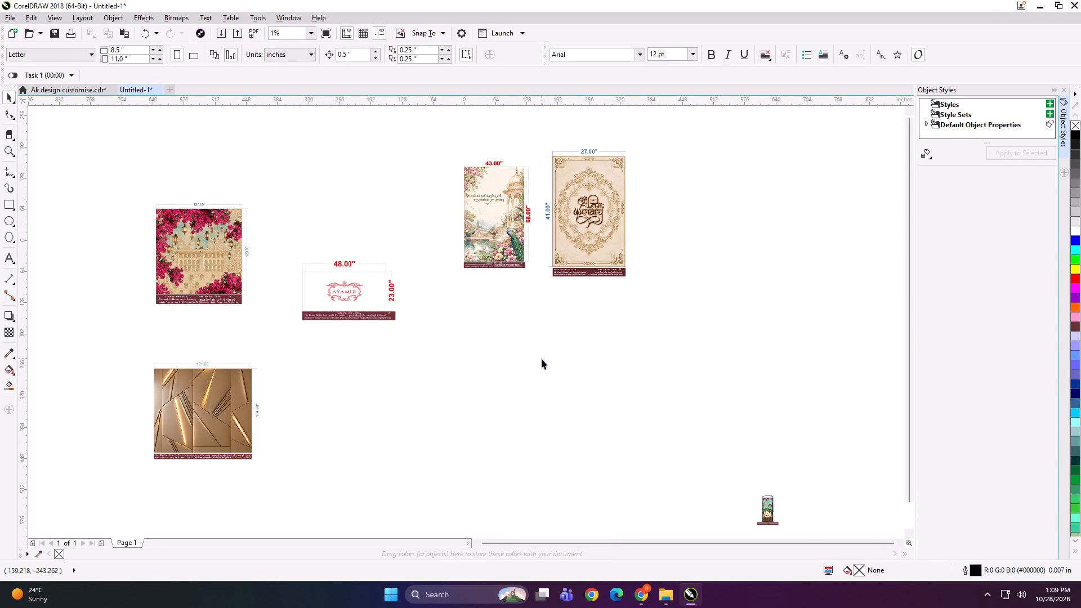
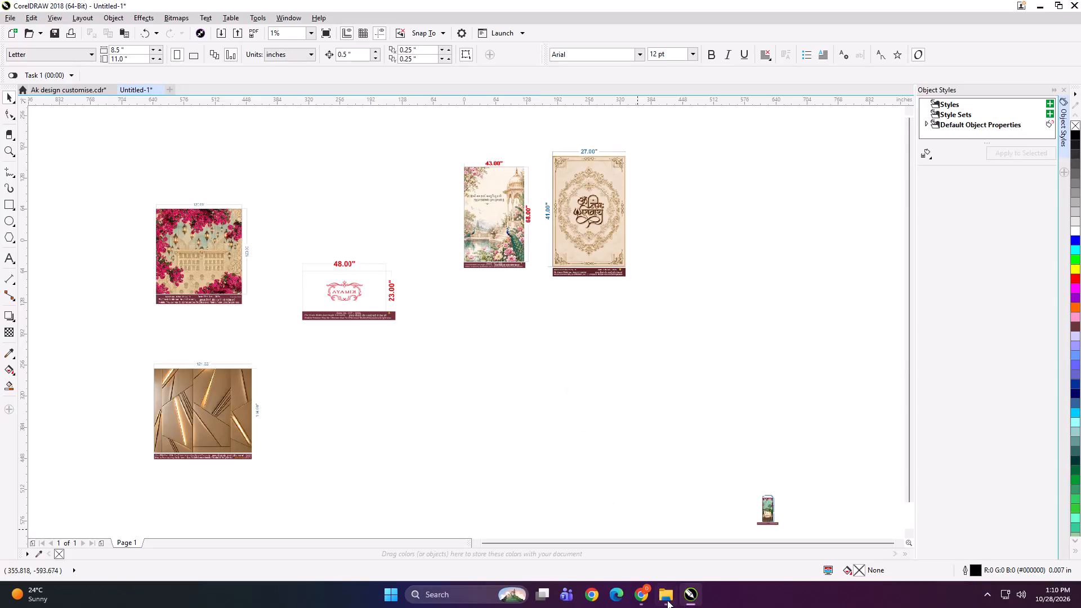
Bring the pink bougainvillea and lantern artwork from folder 28 in File Explorer into the Untitled-1 CorelDRAW document.
{"action": "left_click", "coordinate": [667, 600]}
{"action": "right_click", "coordinate": [459, 377]}
{"action": "left_click", "coordinate": [365, 366]}
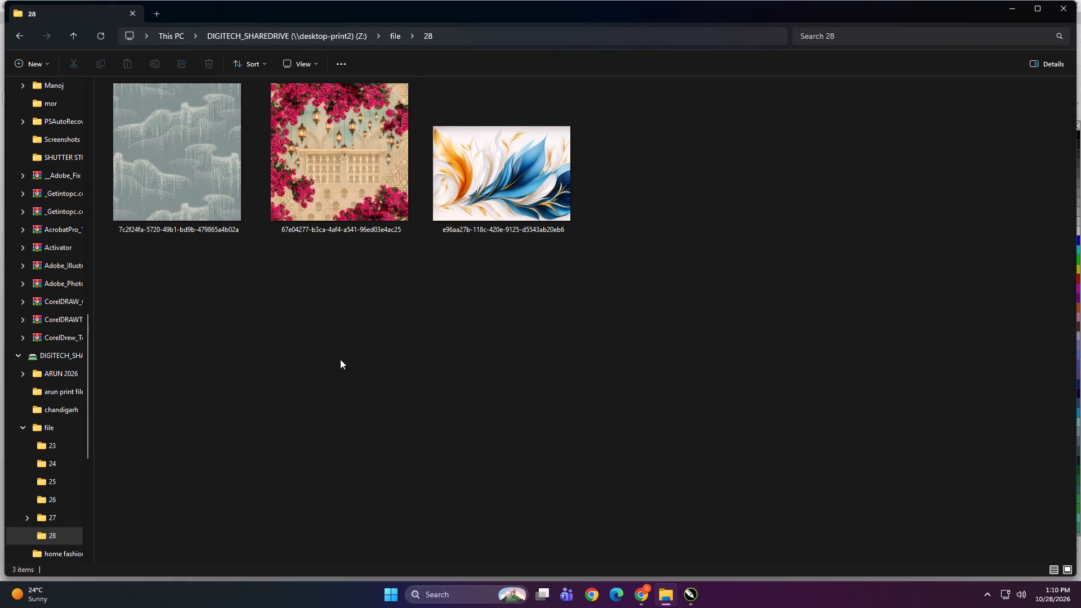
{"action": "left_click", "coordinate": [296, 202]}
{"action": "left_click_drag", "start_coordinate": [300, 122], "coordinate": [484, 421]}
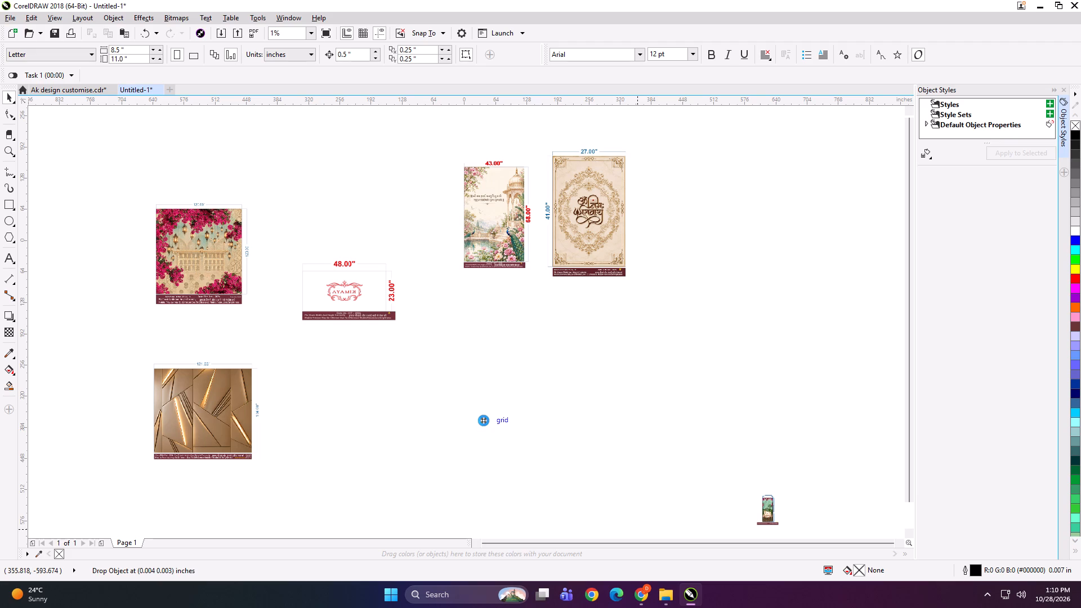
{"action": "left_click_drag", "start_coordinate": [484, 421], "coordinate": [539, 403]}
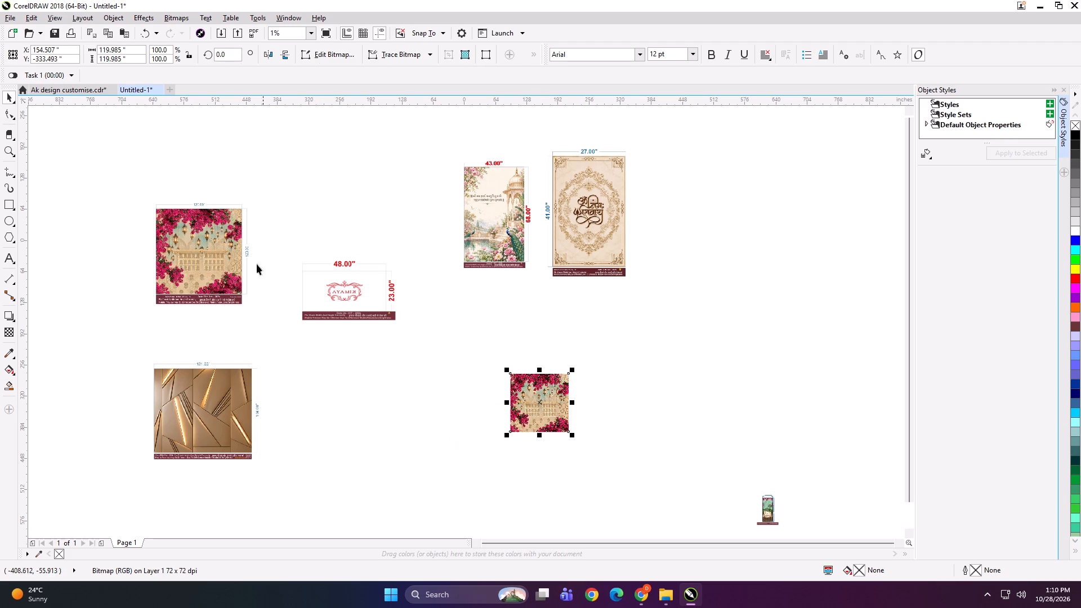
Move the dimensioned bougainvillea panel out of the upper group and set it side by side with the imported artwork.
{"action": "left_click_drag", "start_coordinate": [215, 256], "coordinate": [430, 426]}
{"action": "left_click_drag", "start_coordinate": [529, 399], "coordinate": [501, 406]}
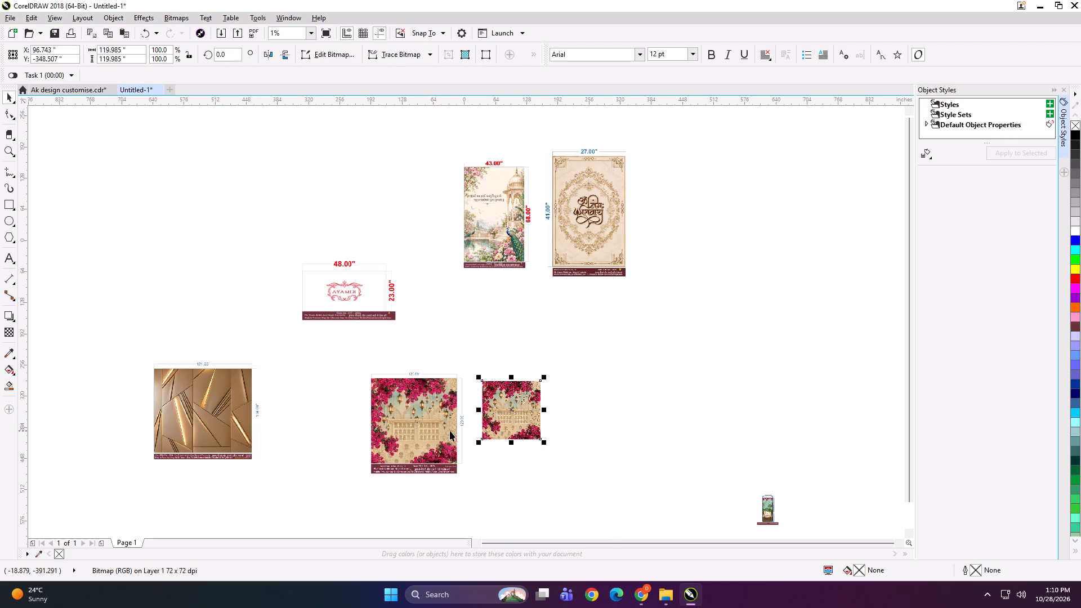
{"action": "left_click", "coordinate": [450, 431], "text": "shift"}
{"action": "key", "text": "shift+F2"}
{"action": "left_click", "coordinate": [819, 386]}
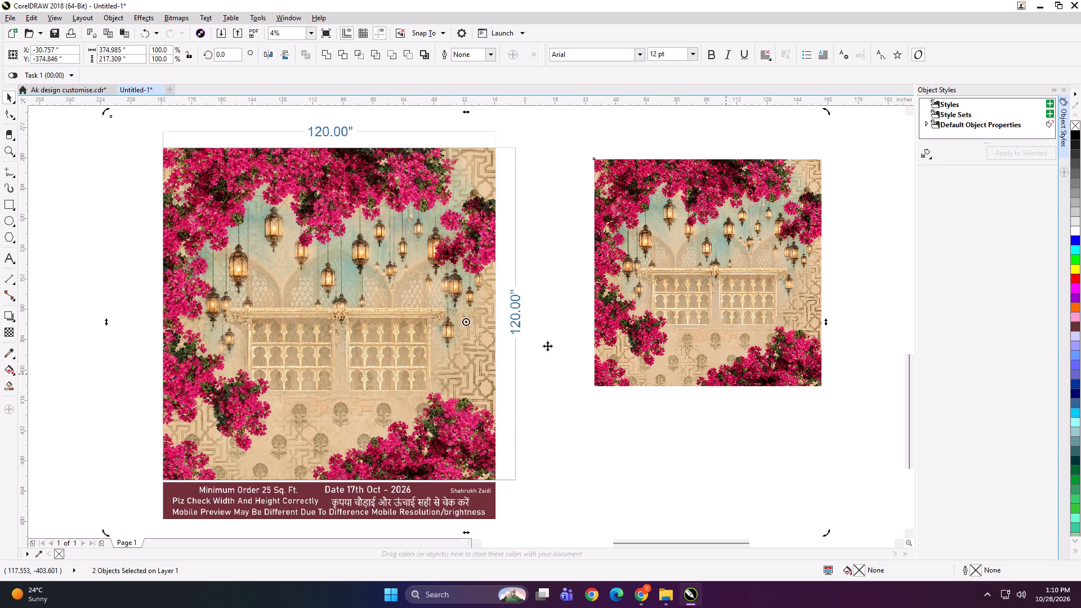
Shrink the dimensioned bougainvillea panel to nearly the imported artwork's size, and reposition both with a clear gap between them.
{"action": "left_click", "coordinate": [78, 257]}
{"action": "left_click", "coordinate": [234, 271]}
{"action": "left_click_drag", "start_coordinate": [106, 114], "coordinate": [133, 144], "text": "shift"}
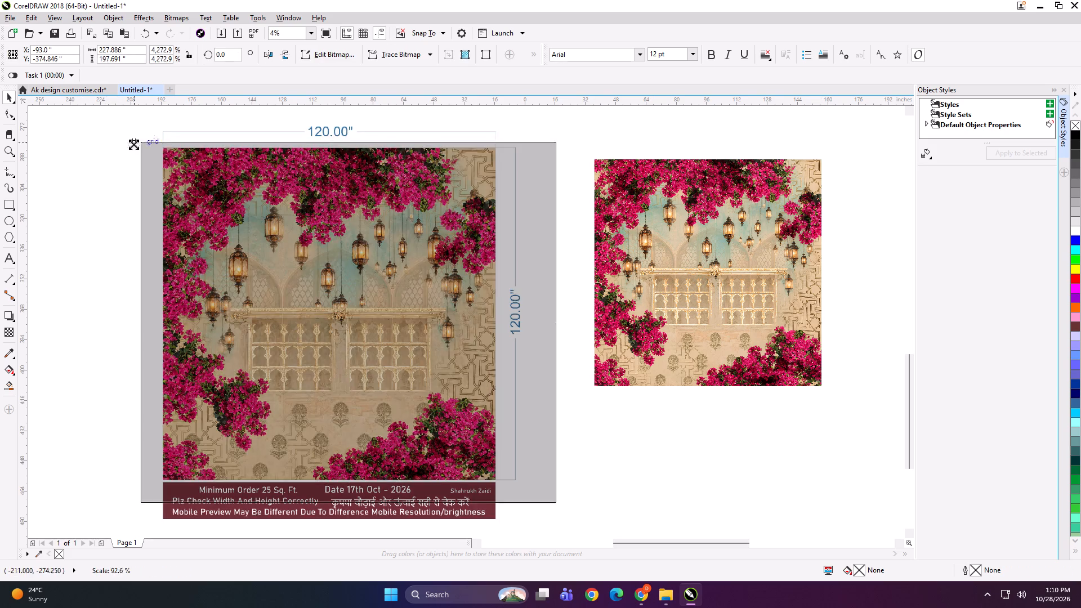
{"action": "left_click_drag", "start_coordinate": [133, 144], "coordinate": [160, 172], "text": "shift"}
{"action": "left_click_drag", "start_coordinate": [345, 252], "coordinate": [254, 235]}
{"action": "left_click_drag", "start_coordinate": [650, 232], "coordinate": [596, 263]}
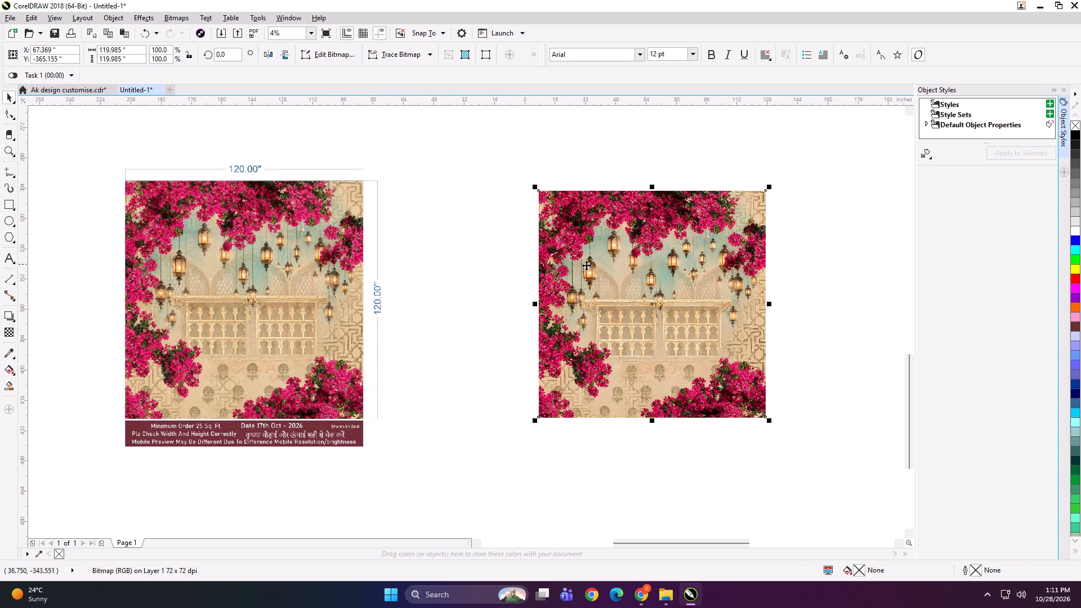
Set the imported bougainvillea bitmap's size to 120 by 120 inches.
{"action": "left_click_drag", "start_coordinate": [141, 50], "coordinate": [81, 51]}
{"action": "type", "text": "120"}
{"action": "key", "text": "Tab"}
{"action": "type", "text": "120"}
{"action": "key", "text": "Return"}
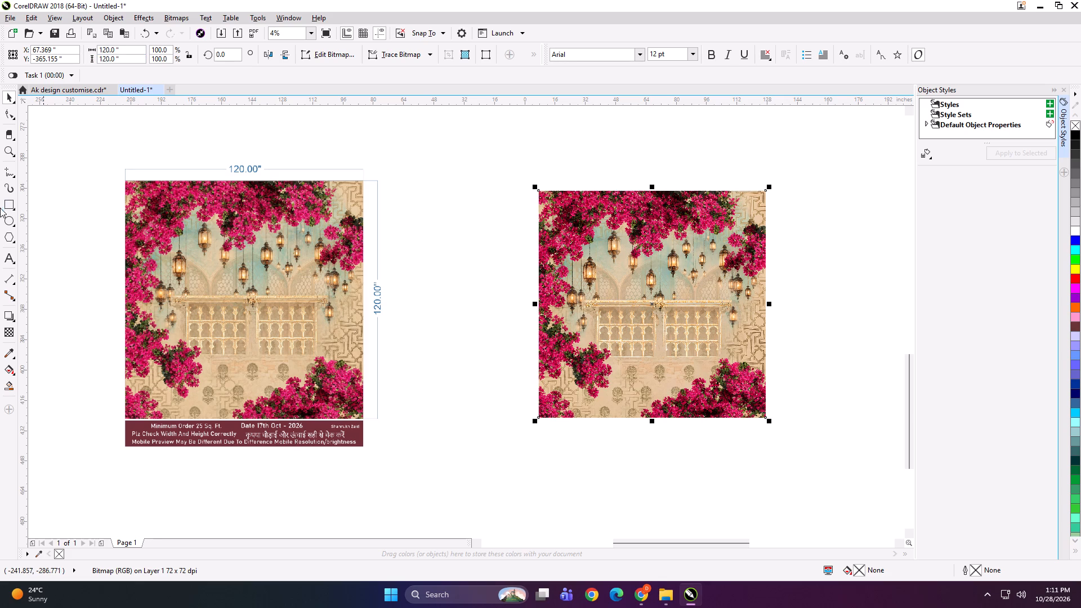
Add a rectangle frame matching the imported bougainvillea bitmap's 120 by 120 inch outline.
{"action": "double_click", "coordinate": [10, 203], "text": "shift"}
{"action": "key", "text": "shift+space"}
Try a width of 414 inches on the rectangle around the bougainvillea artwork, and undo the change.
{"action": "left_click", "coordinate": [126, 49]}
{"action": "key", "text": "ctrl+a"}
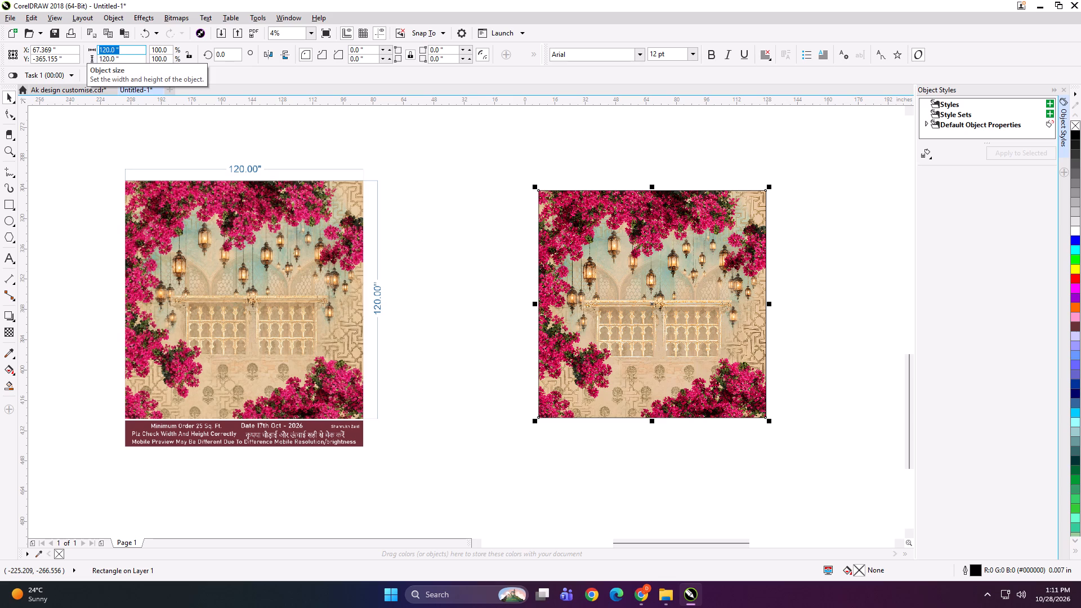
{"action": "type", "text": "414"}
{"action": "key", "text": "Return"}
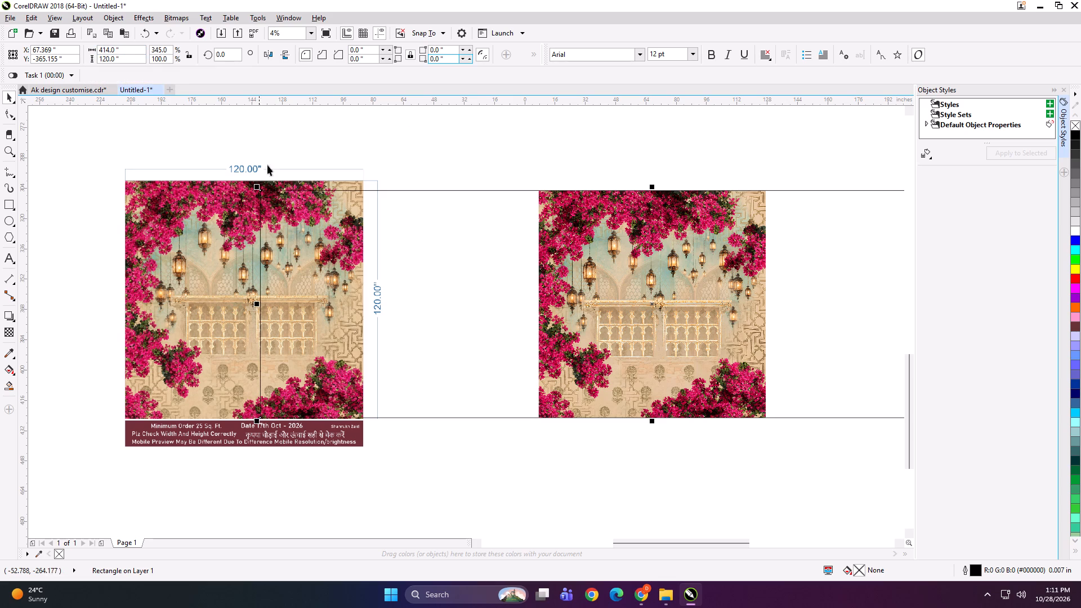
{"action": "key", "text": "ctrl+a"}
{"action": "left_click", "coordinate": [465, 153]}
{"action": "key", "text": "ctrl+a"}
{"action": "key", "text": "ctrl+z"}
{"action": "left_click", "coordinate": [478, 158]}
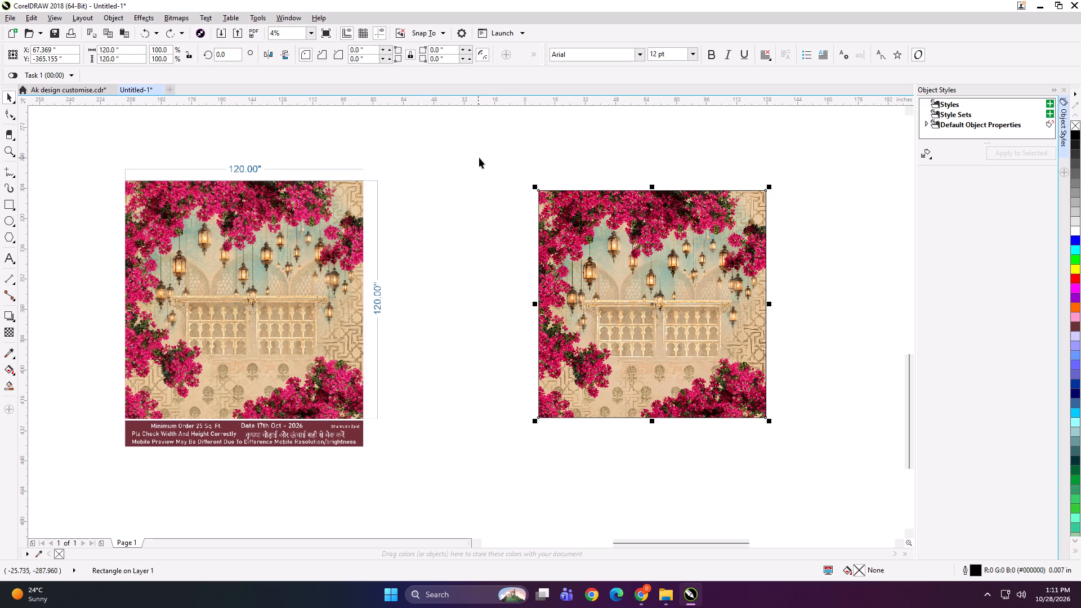
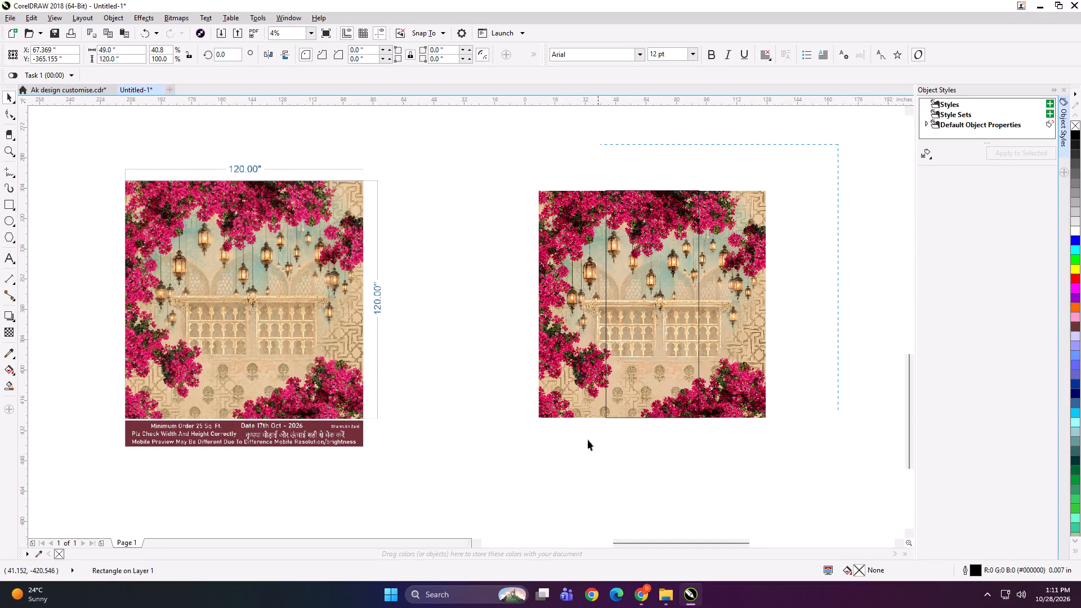
Resize the imported bougainvillea bitmap and the narrow rectangle on it together to 122 by 122 inches overall.
{"action": "left_click_drag", "start_coordinate": [588, 440], "coordinate": [519, 477]}
{"action": "left_click", "coordinate": [124, 49]}
{"action": "key", "text": "2"}
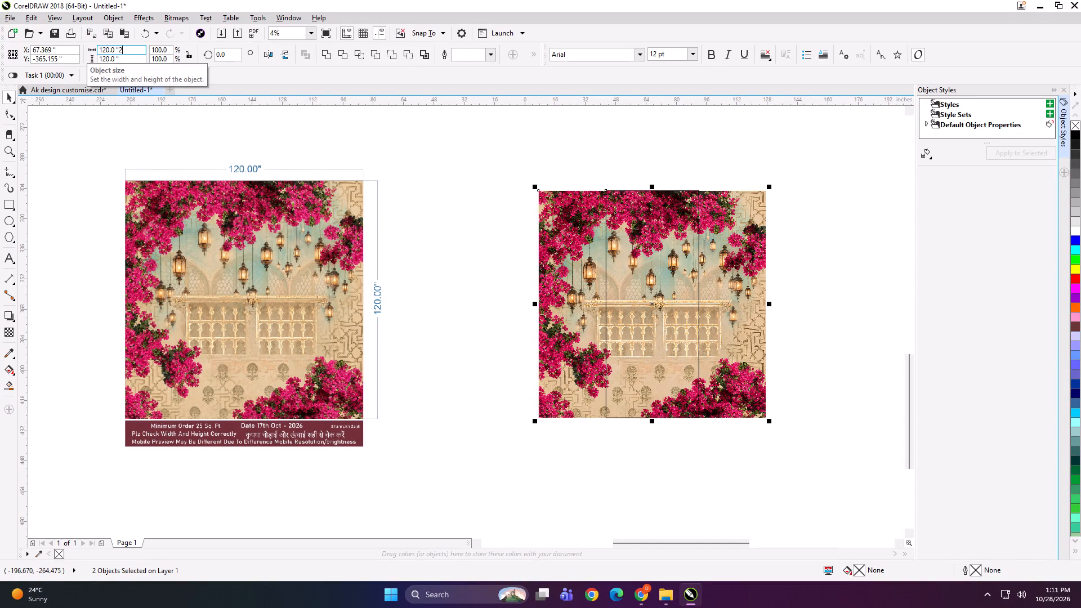
{"action": "key", "text": "Tab"}
{"action": "key", "text": "Right"}
{"action": "key", "text": "2"}
{"action": "key", "text": "Return"}
{"action": "left_click", "coordinate": [670, 147]}
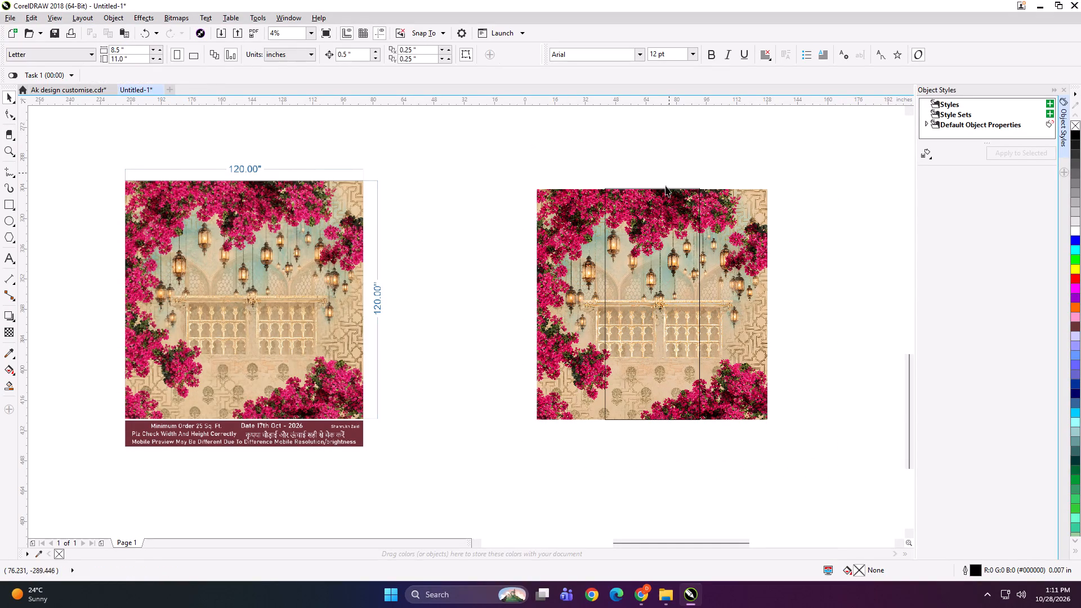
Set the narrow rectangle's width to 49 inches and align it to the bougainvillea bitmap's left edge.
{"action": "left_click", "coordinate": [650, 227]}
{"action": "left_click_drag", "start_coordinate": [137, 49], "coordinate": [0, 56]}
{"action": "type", "text": "49"}
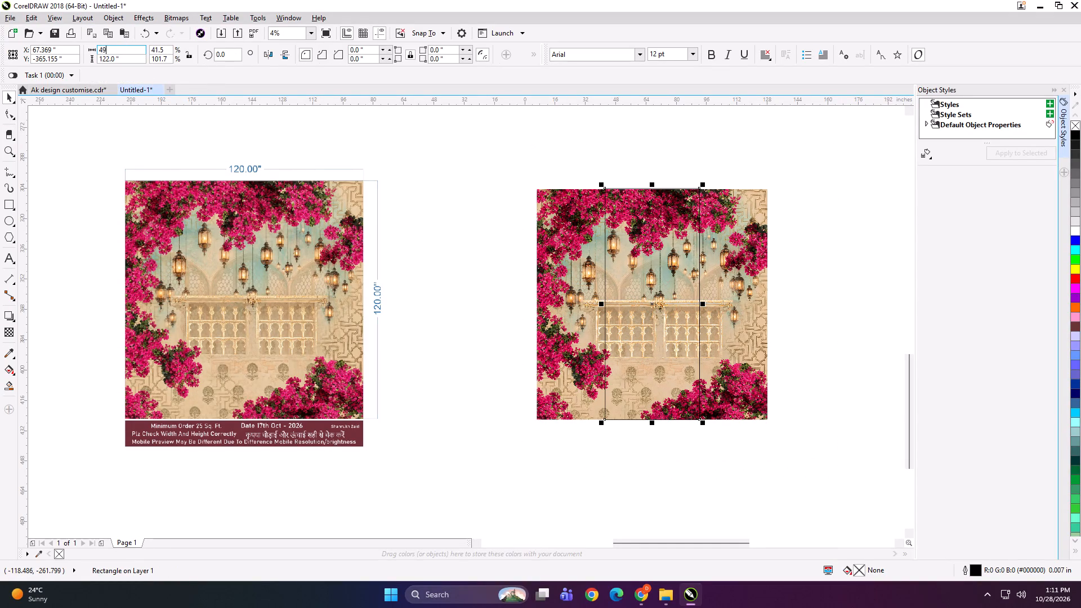
{"action": "key", "text": "Return"}
{"action": "left_click", "coordinate": [587, 277], "text": "shift"}
{"action": "key", "text": "l"}
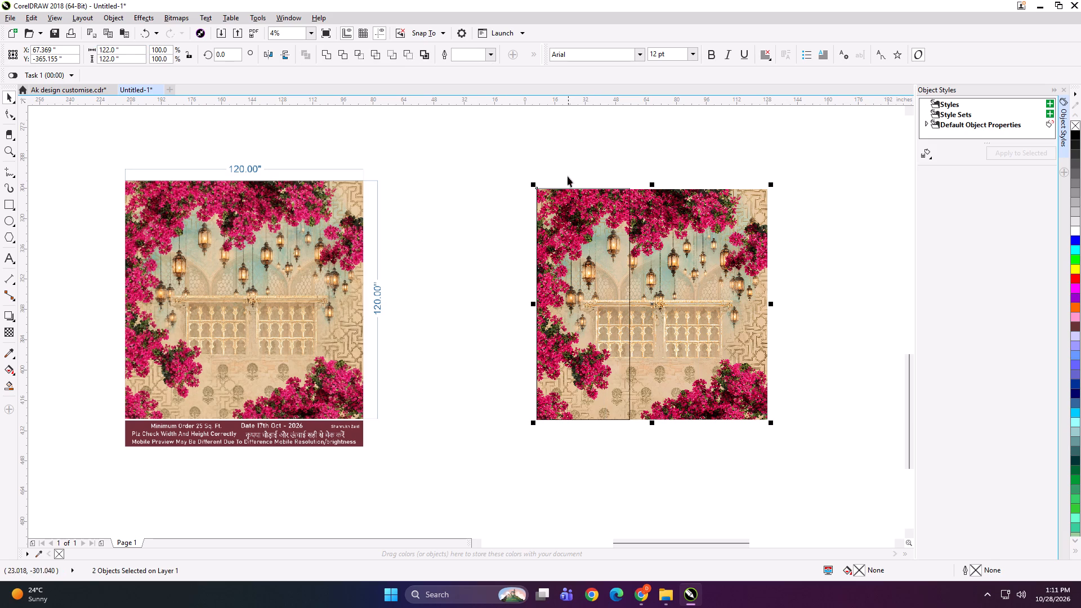
{"action": "left_click", "coordinate": [568, 166]}
Make a mirrored copy of the 49-inch rectangle on its right side and nudge it 0.5 inch left to overlap.
{"action": "left_click", "coordinate": [583, 235]}
{"action": "left_click_drag", "start_coordinate": [531, 305], "coordinate": [675, 306]}
{"action": "right_click", "coordinate": [675, 306], "text": "ctrl"}
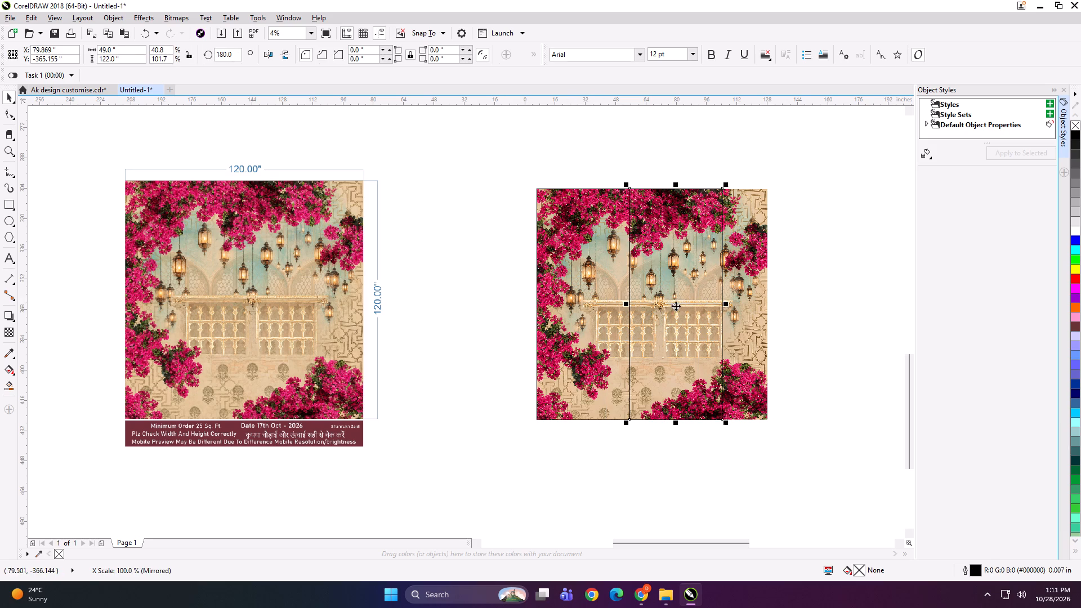
{"action": "key", "text": "Left"}
Add a third mirrored panel rectangle on the right, nudged 0.5 inch left and widened to 25 inches to reach the artwork's edge.
{"action": "left_click_drag", "start_coordinate": [626, 306], "coordinate": [762, 302]}
{"action": "right_click_drag", "start_coordinate": [762, 302], "coordinate": [759, 307], "text": "ctrl"}
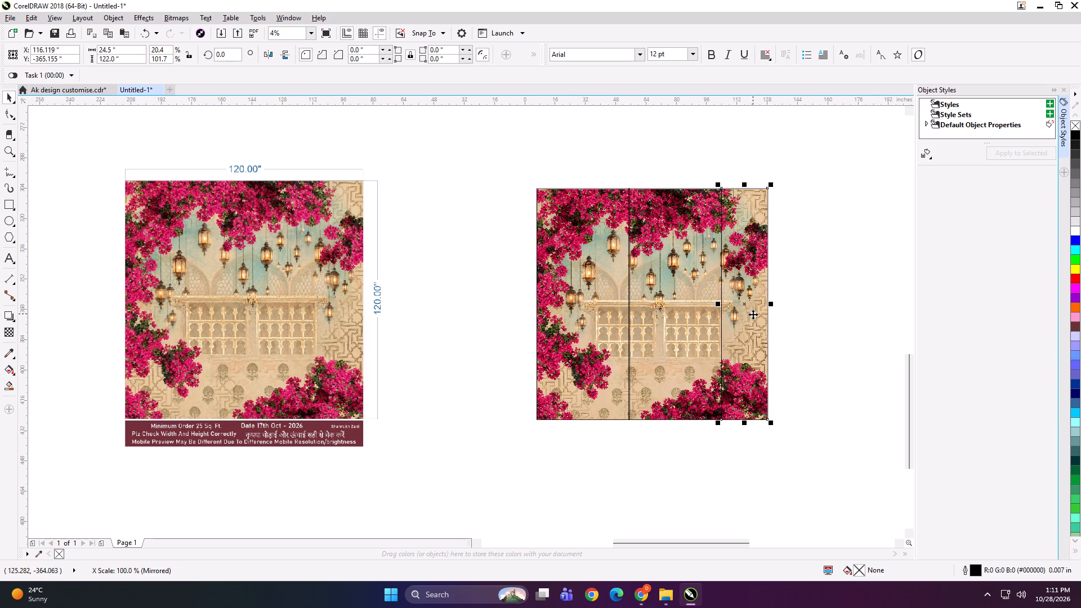
{"action": "key", "text": "Left"}
{"action": "scroll", "coordinate": [776, 301], "scroll_direction": "up", "scroll_amount": 2}
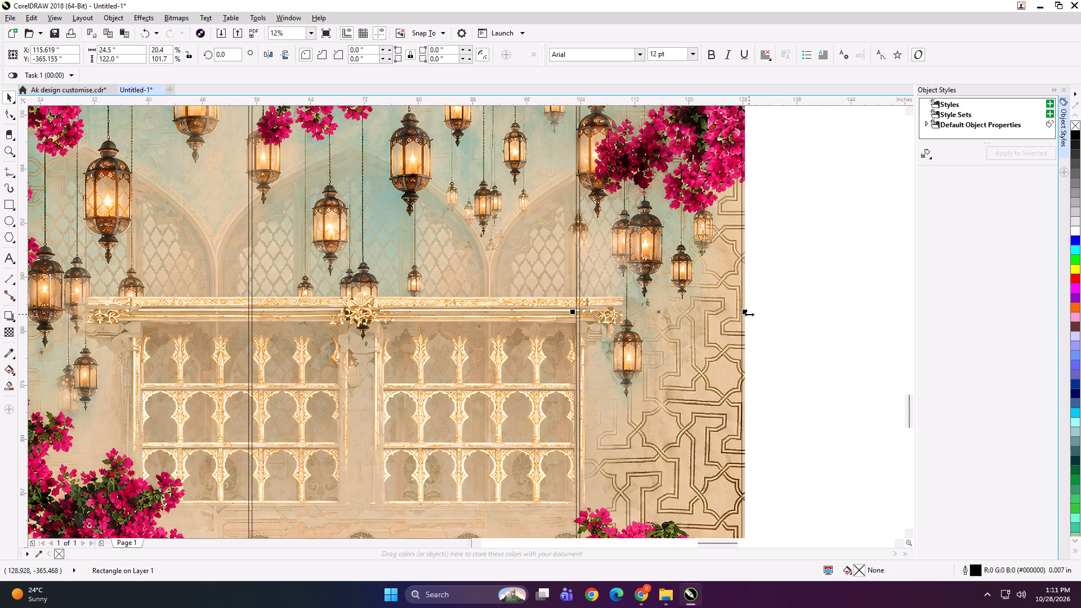
{"action": "left_click", "coordinate": [747, 314]}
{"action": "scroll", "coordinate": [716, 312], "scroll_direction": "down", "scroll_amount": 1}
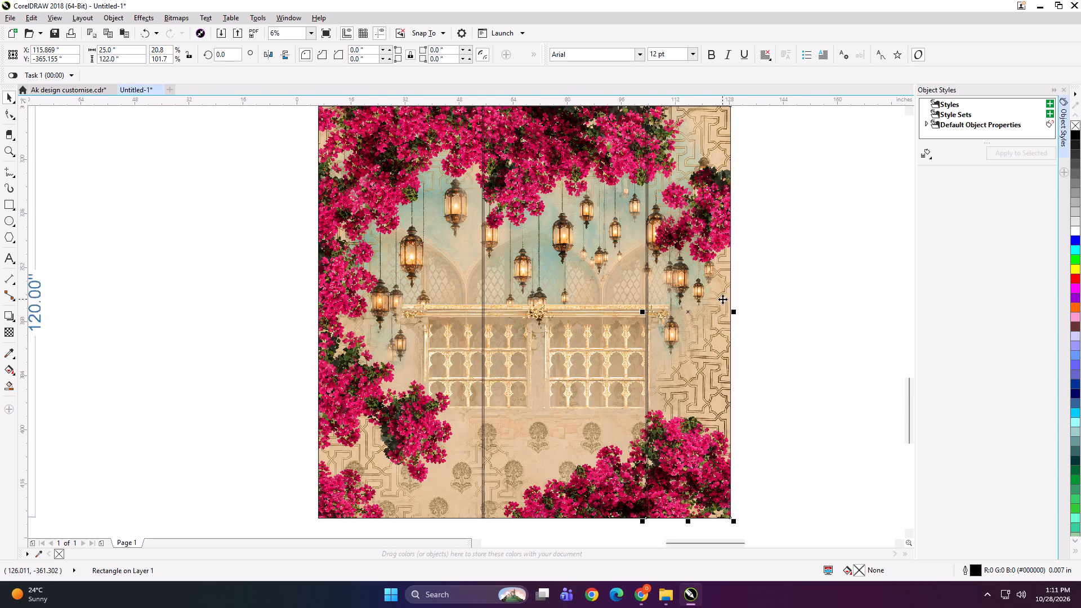
{"action": "scroll", "coordinate": [722, 302], "scroll_direction": "down", "scroll_amount": 1}
Group the three panel rectangles, PowerClip the bougainvillea bitmap inside them, and ungroup the result into separate panels.
{"action": "left_click", "coordinate": [647, 297], "text": "shift"}
{"action": "left_click", "coordinate": [565, 296], "text": "shift"}
{"action": "key", "text": "ctrl+g"}
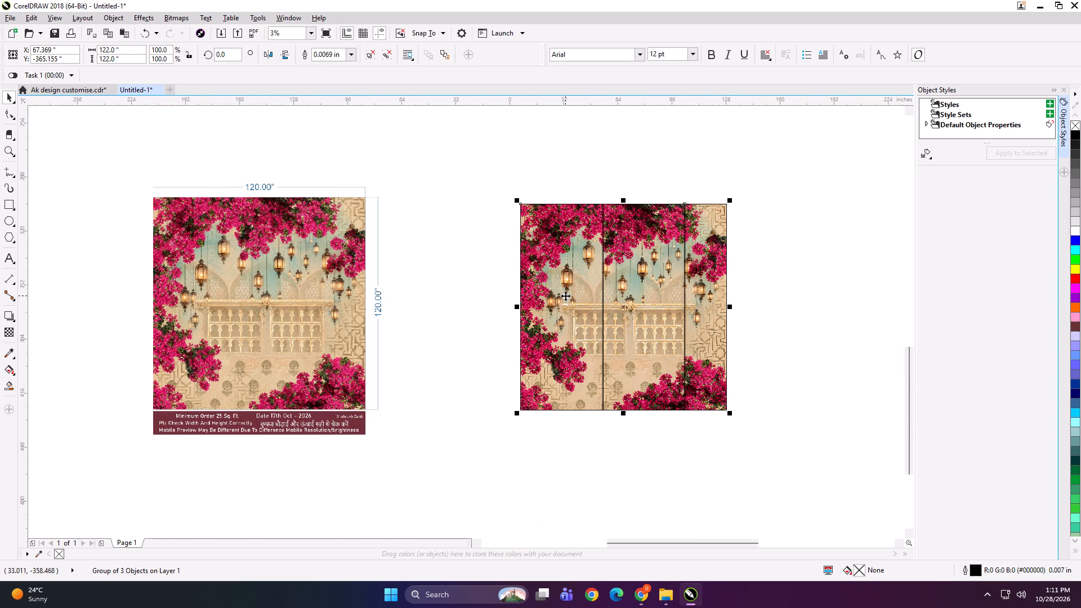
{"action": "left_click", "coordinate": [608, 421]}
{"action": "left_click", "coordinate": [619, 363], "text": "alt"}
{"action": "key", "text": "shift+Return"}
{"action": "left_click", "coordinate": [619, 363]}
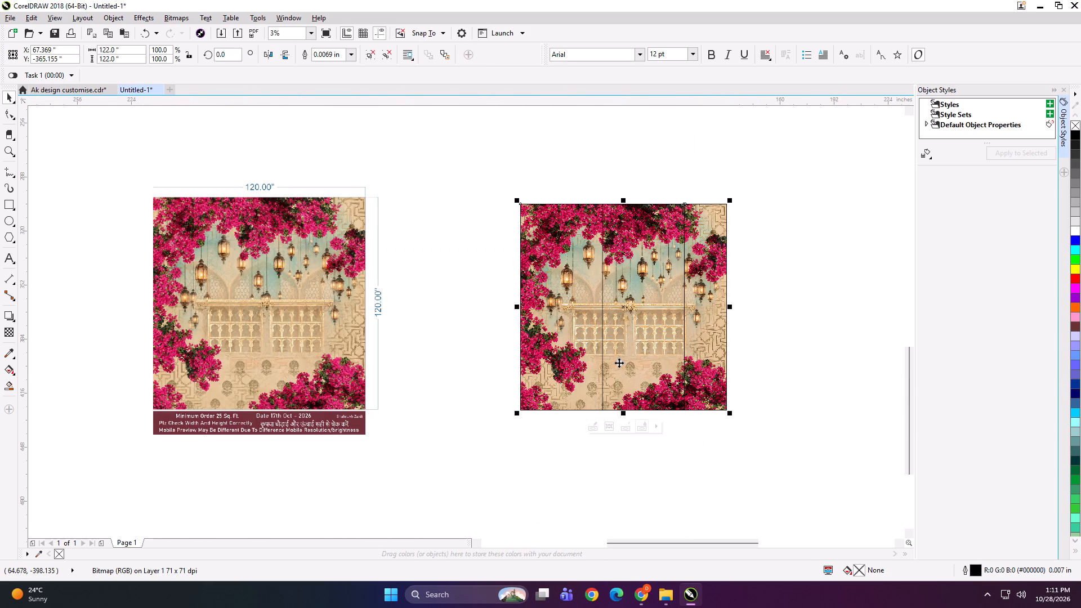
{"action": "key", "text": "ctrl+u"}
{"action": "left_click", "coordinate": [740, 332]}
Label the top edges of the three panels with the texts 120*120 PANEL 1, 120*120 PANEL 2 and 120*120 PANEL 3.
{"action": "left_click", "coordinate": [12, 255]}
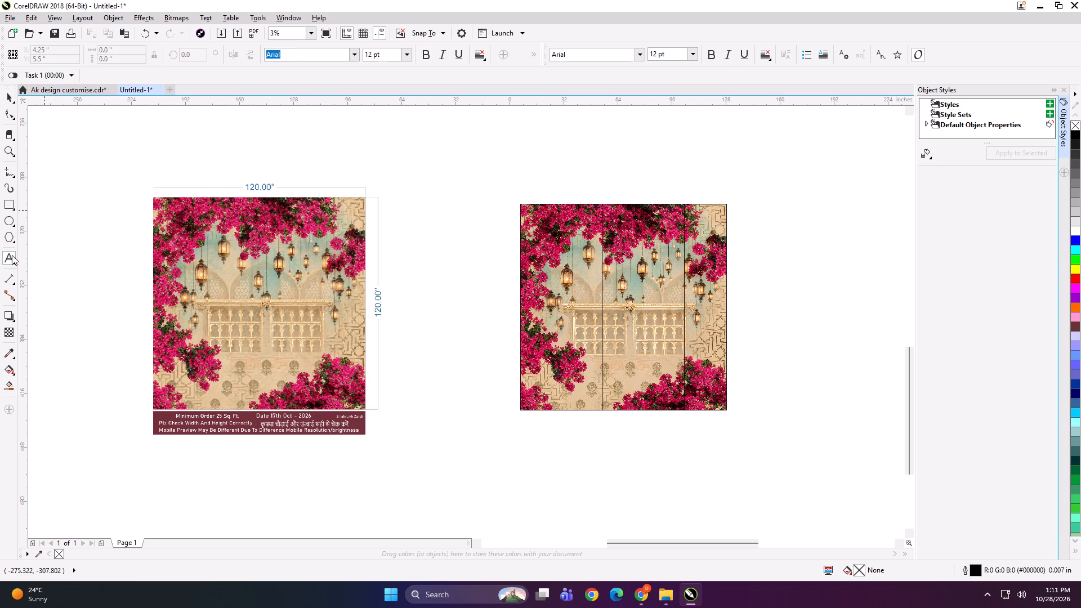
{"action": "left_click", "coordinate": [548, 202]}
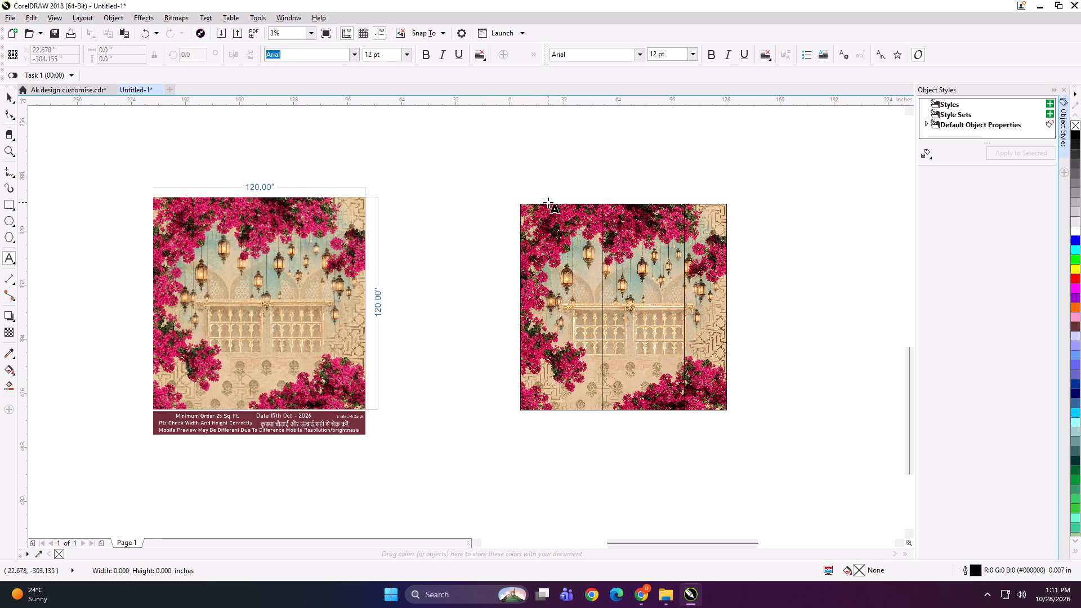
{"action": "type", "text": "120*120 PANEL 1"}
{"action": "key", "text": "ctrl+a"}
{"action": "key", "text": "ctrl+c"}
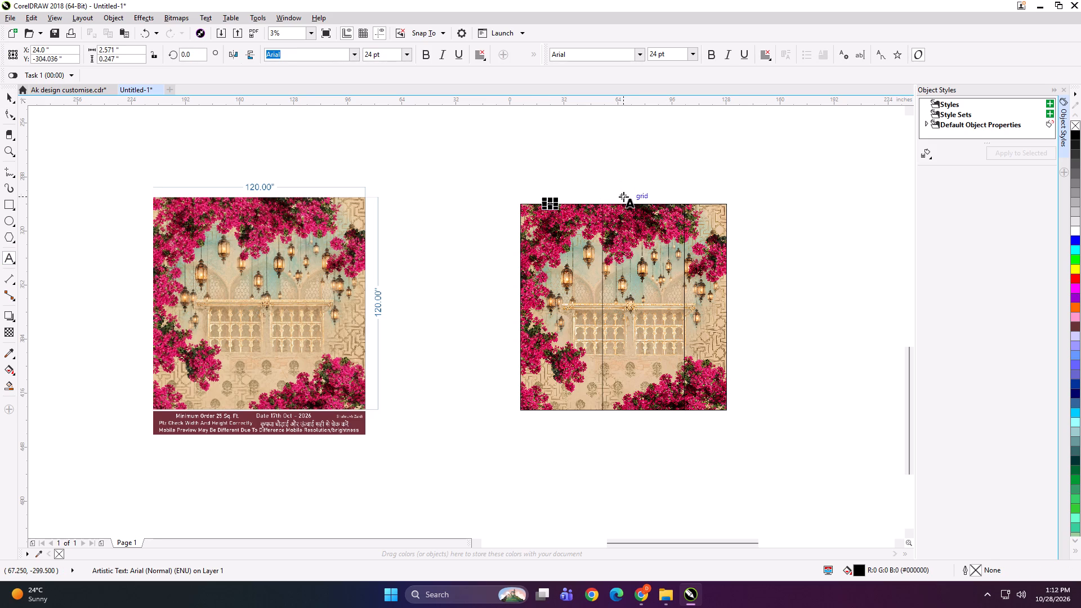
{"action": "left_click", "coordinate": [629, 202]}
{"action": "key", "text": "ctrl+v"}
{"action": "key", "text": "BackSpace"}
{"action": "key", "text": "2"}
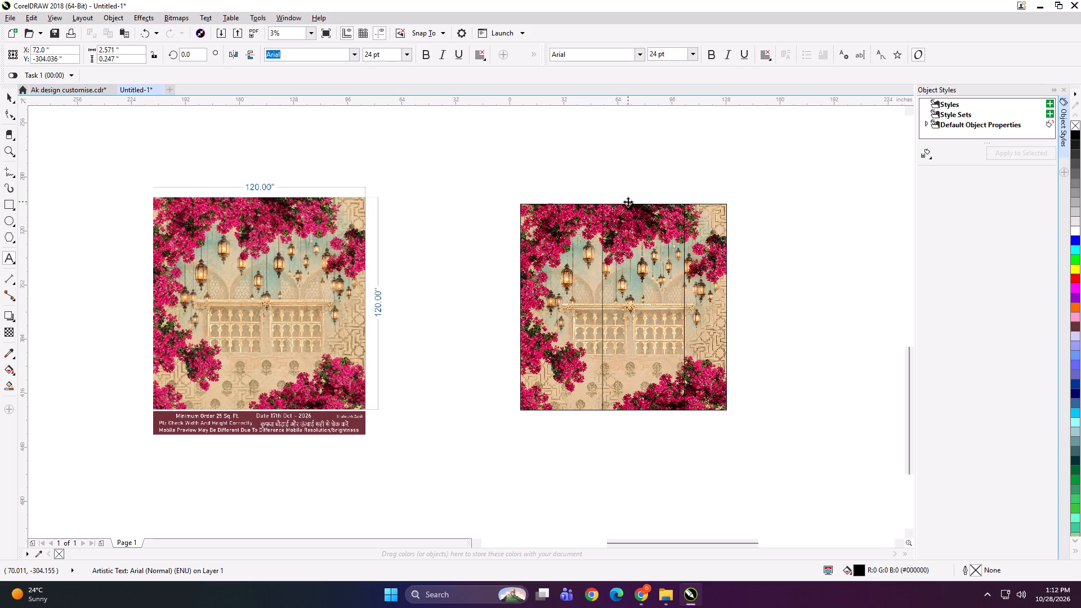
{"action": "left_click", "coordinate": [702, 203]}
{"action": "key", "text": "ctrl+v"}
{"action": "key", "text": "BackSpace"}
{"action": "key", "text": "3"}
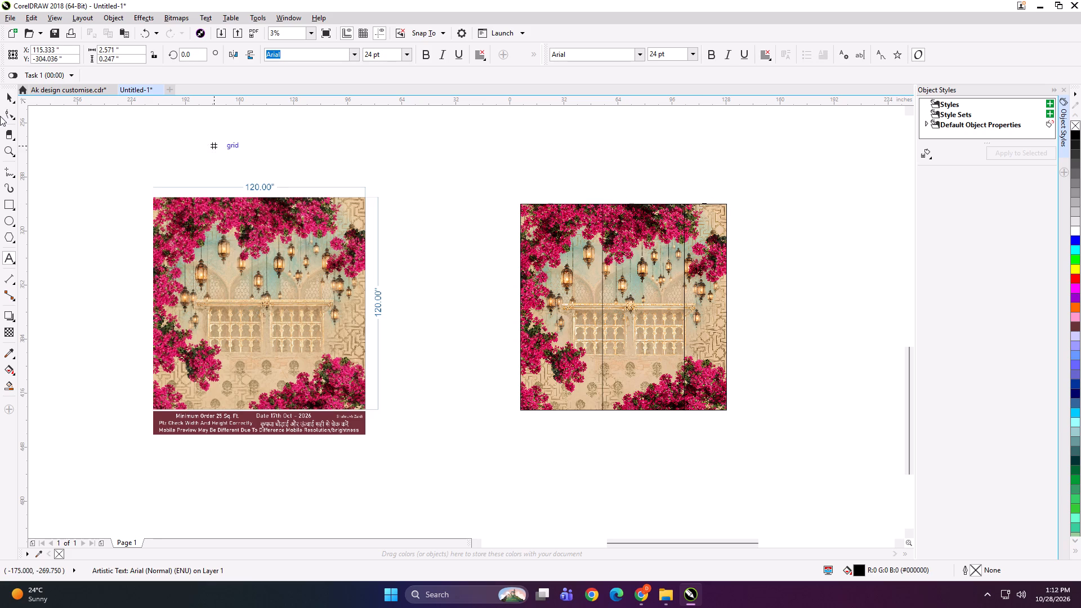
Group each text label with its own panel, working from panel 3 to panel 1.
{"action": "left_click", "coordinate": [11, 100]}
{"action": "left_click", "coordinate": [708, 301], "text": "shift"}
{"action": "key", "text": "ctrl+g"}
{"action": "left_click_drag", "start_coordinate": [684, 176], "coordinate": [595, 274]}
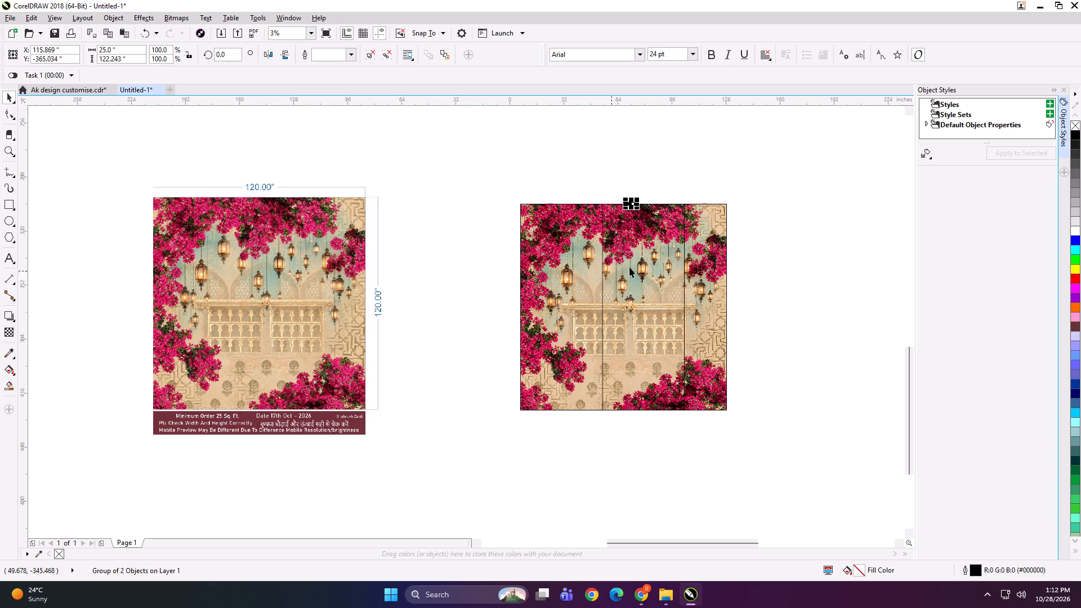
{"action": "left_click", "coordinate": [633, 266], "text": "shift"}
{"action": "key", "text": "ctrl+g"}
{"action": "left_click_drag", "start_coordinate": [626, 171], "coordinate": [552, 265]}
{"action": "left_click_drag", "start_coordinate": [565, 189], "coordinate": [524, 261]}
{"action": "left_click", "coordinate": [536, 257], "text": "shift"}
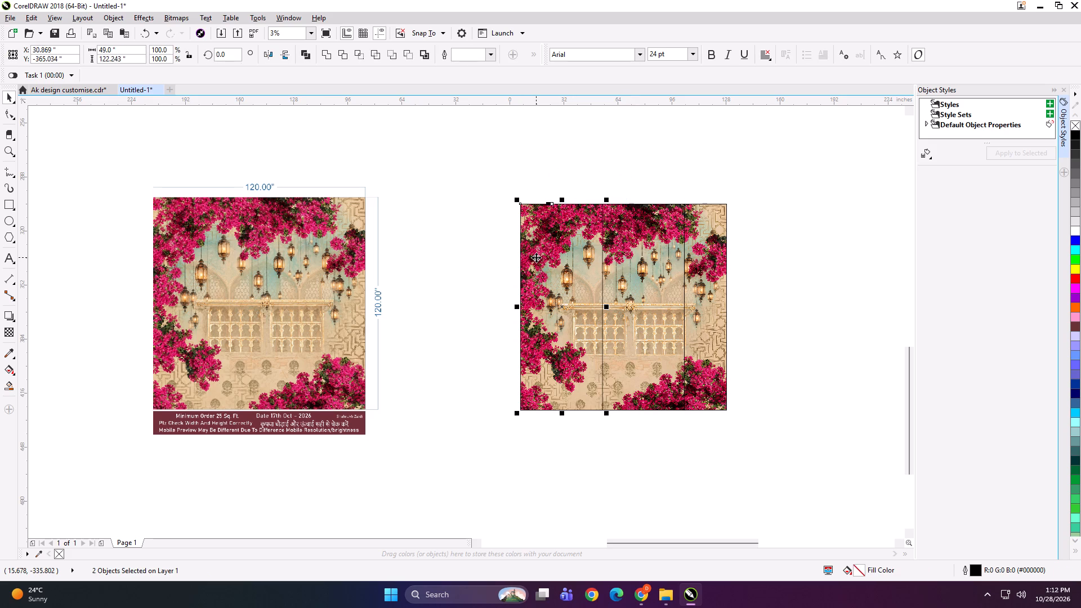
{"action": "key", "text": "ctrl+g"}
Start exporting the panel 1 group as a TIFF, choosing folder 28 under KD, PRINT FILE on the work (D:) drive.
{"action": "key", "text": "ctrl+e"}
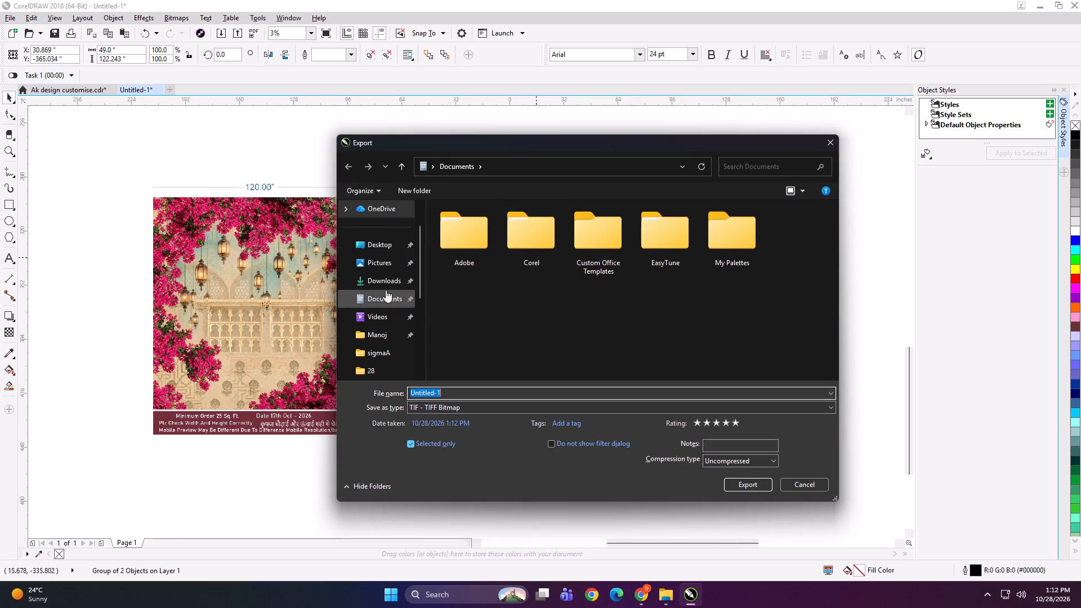
{"action": "left_click", "coordinate": [382, 282]}
{"action": "scroll", "coordinate": [387, 321], "scroll_direction": "down", "scroll_amount": 3}
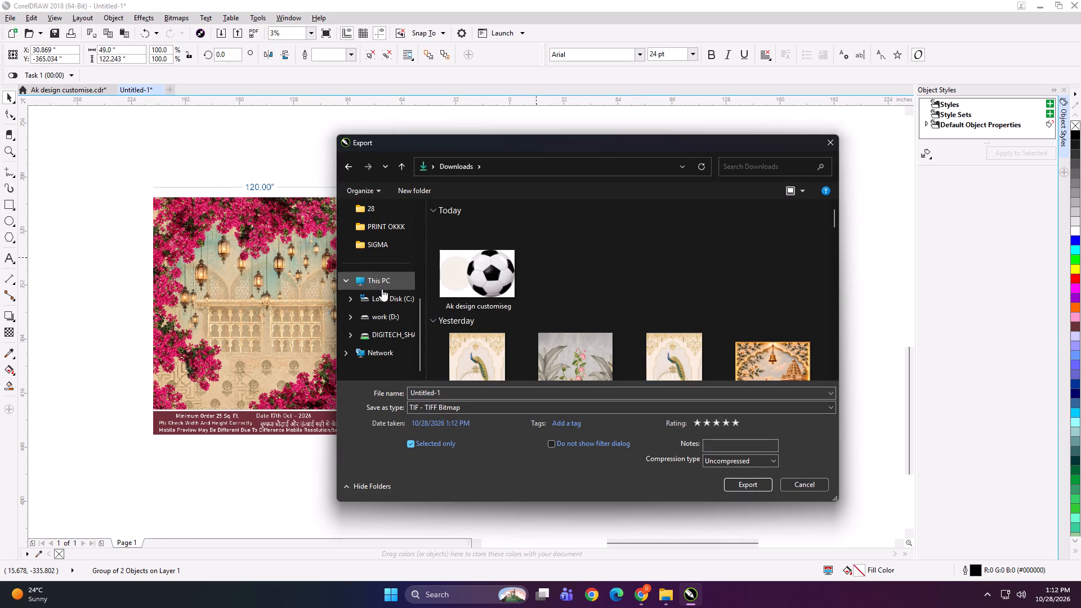
{"action": "left_click", "coordinate": [382, 289]}
{"action": "double_click", "coordinate": [658, 229]}
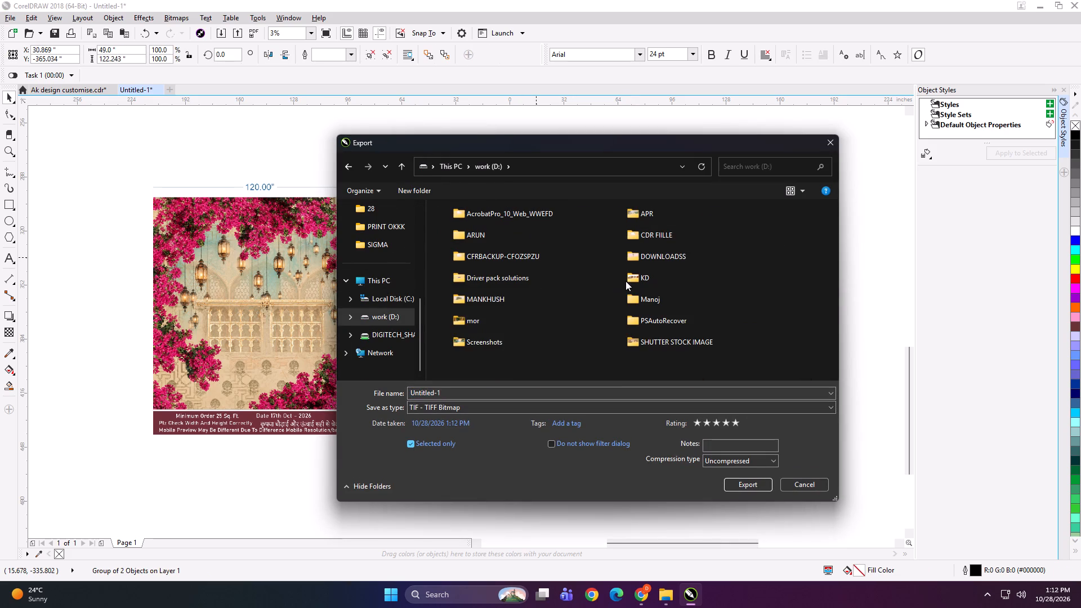
{"action": "double_click", "coordinate": [665, 278]}
{"action": "double_click", "coordinate": [736, 257]}
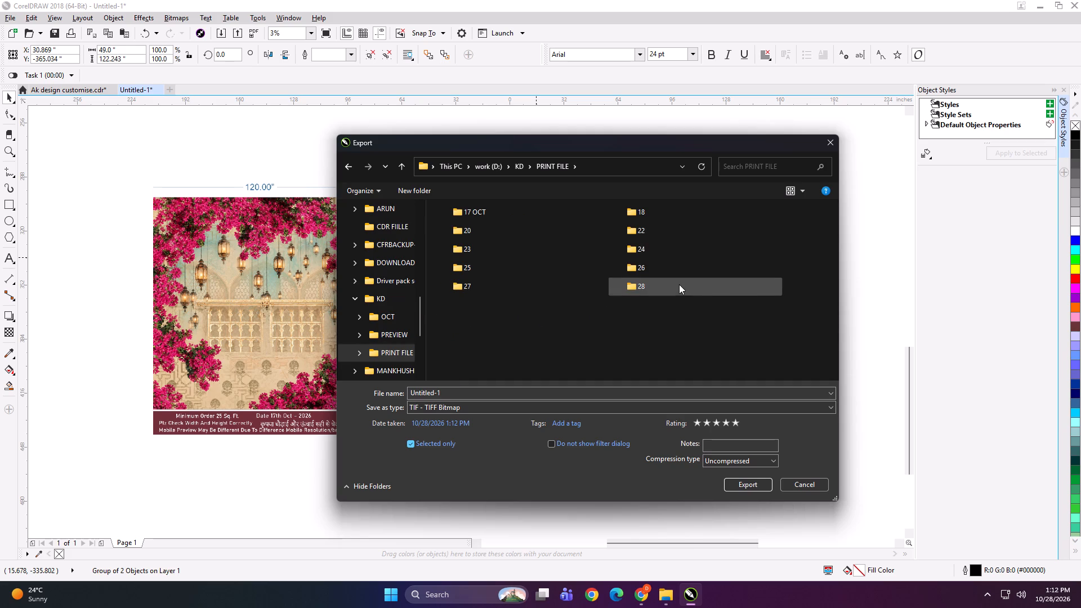
{"action": "double_click", "coordinate": [679, 284]}
{"action": "left_click", "coordinate": [535, 303]}
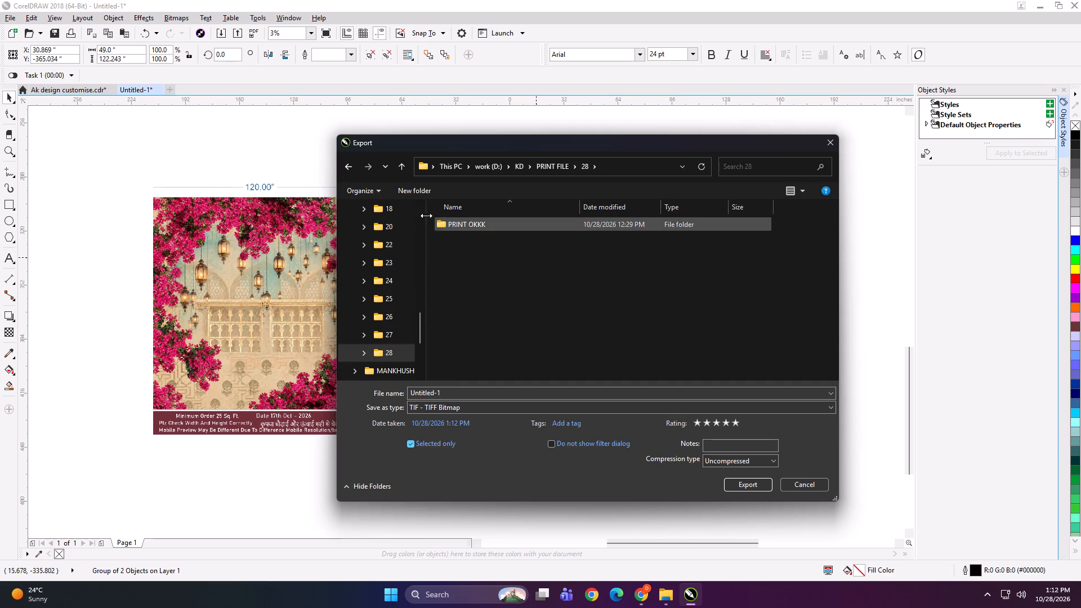
Create a folder named 120x120 NW inside folder 28 and open it.
{"action": "left_click", "coordinate": [418, 193]}
{"action": "type", "text": "120x12 NW"}
{"action": "key", "text": "Return"}
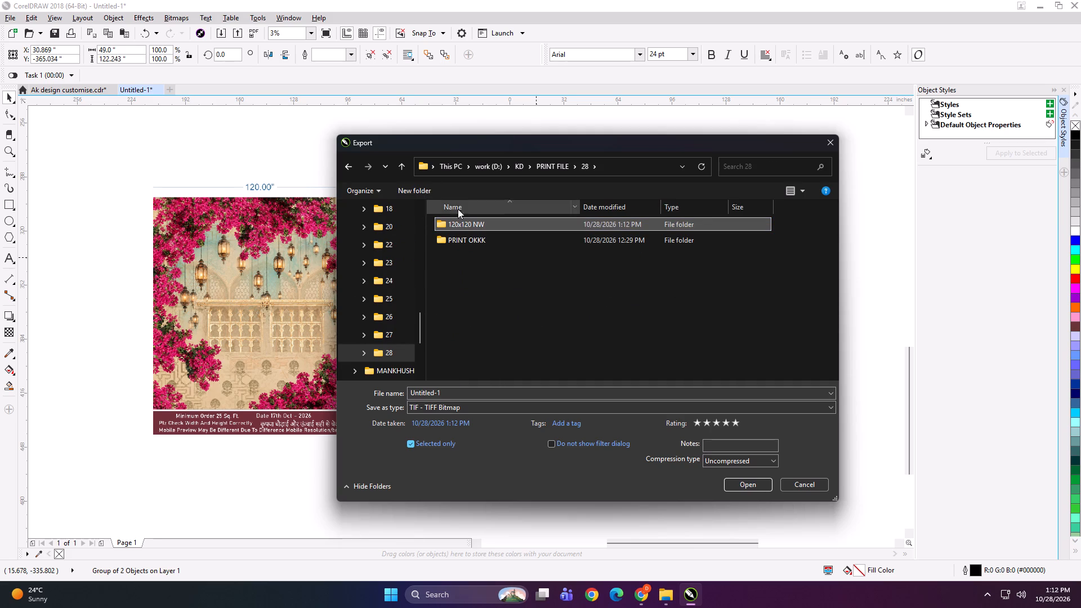
{"action": "double_click", "coordinate": [505, 221]}
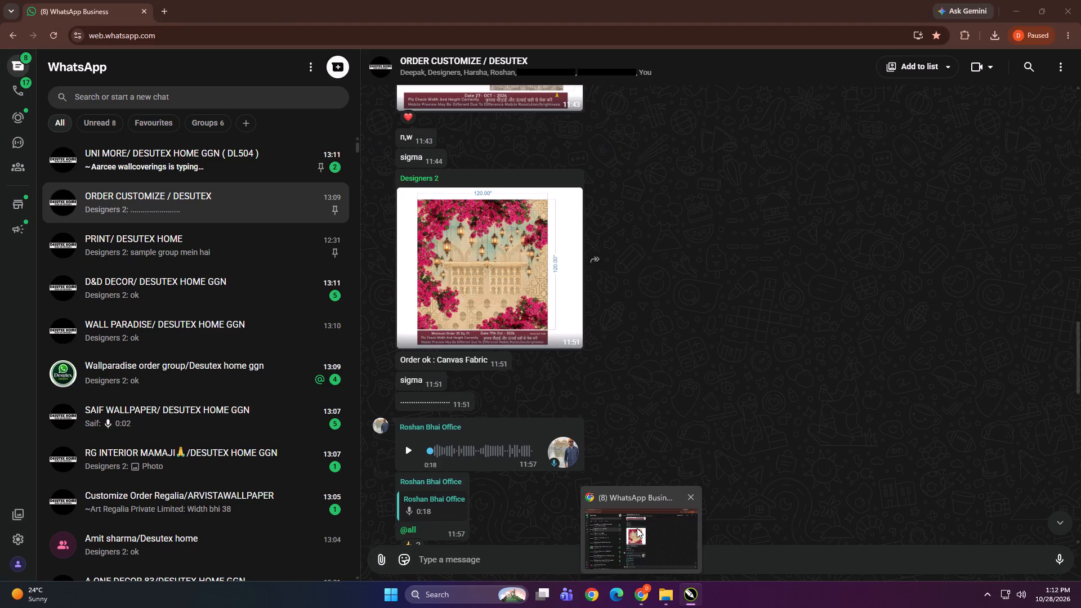
Go back to folder 28 and rename the 120x120 NW folder as 120x120 SIGMA.
{"action": "left_click", "coordinate": [404, 169]}
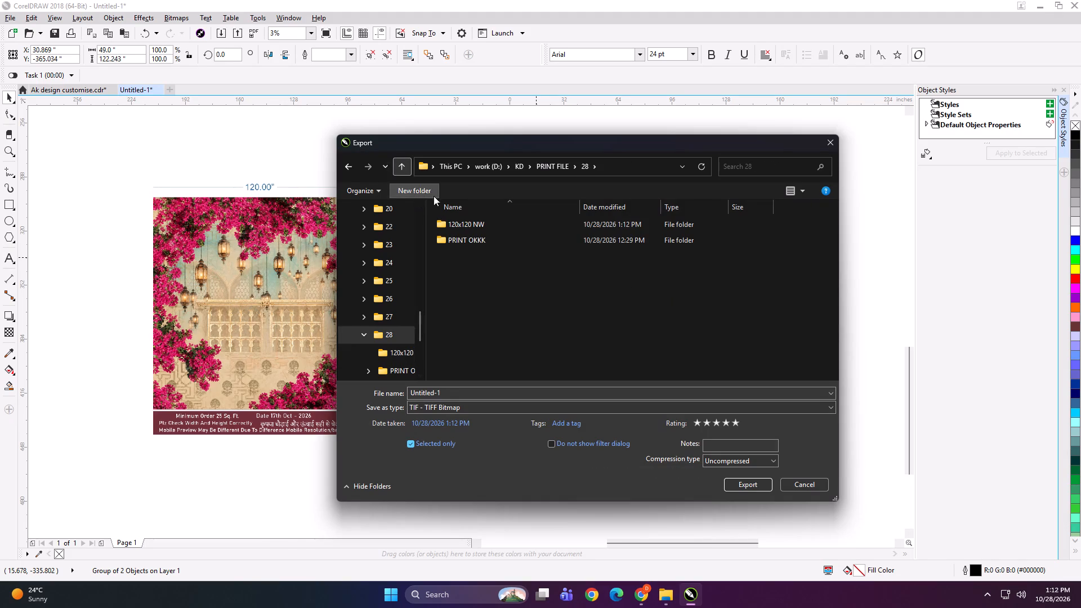
{"action": "left_click", "coordinate": [464, 222]}
{"action": "right_click", "coordinate": [463, 224]}
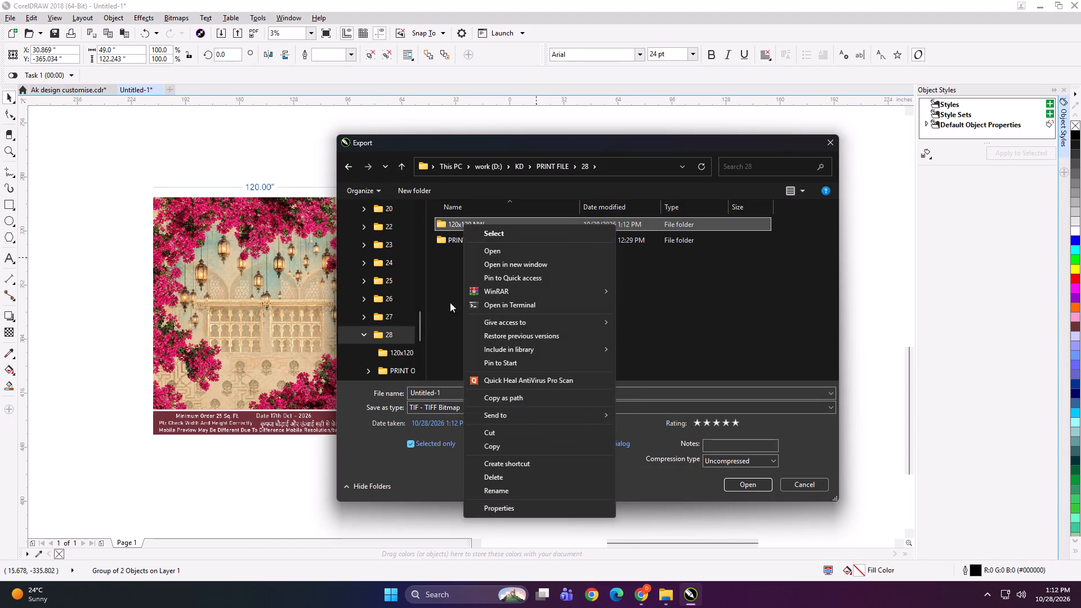
{"action": "left_click", "coordinate": [450, 302]}
{"action": "left_click", "coordinate": [478, 222]}
{"action": "right_click", "coordinate": [478, 222]}
{"action": "left_click", "coordinate": [533, 489]}
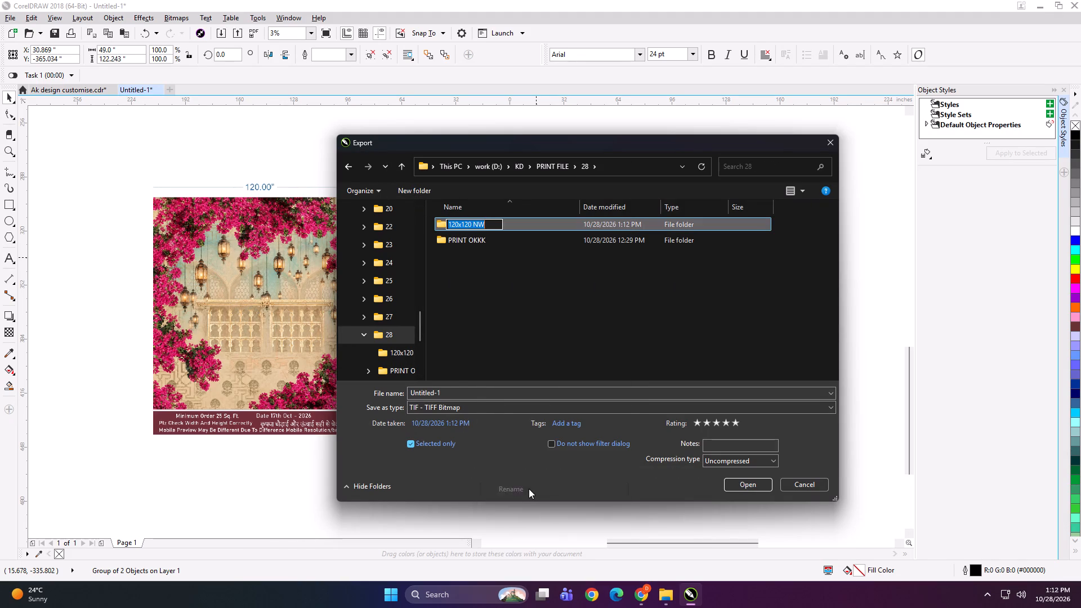
{"action": "key", "text": "Right"}
{"action": "key", "text": "space"}
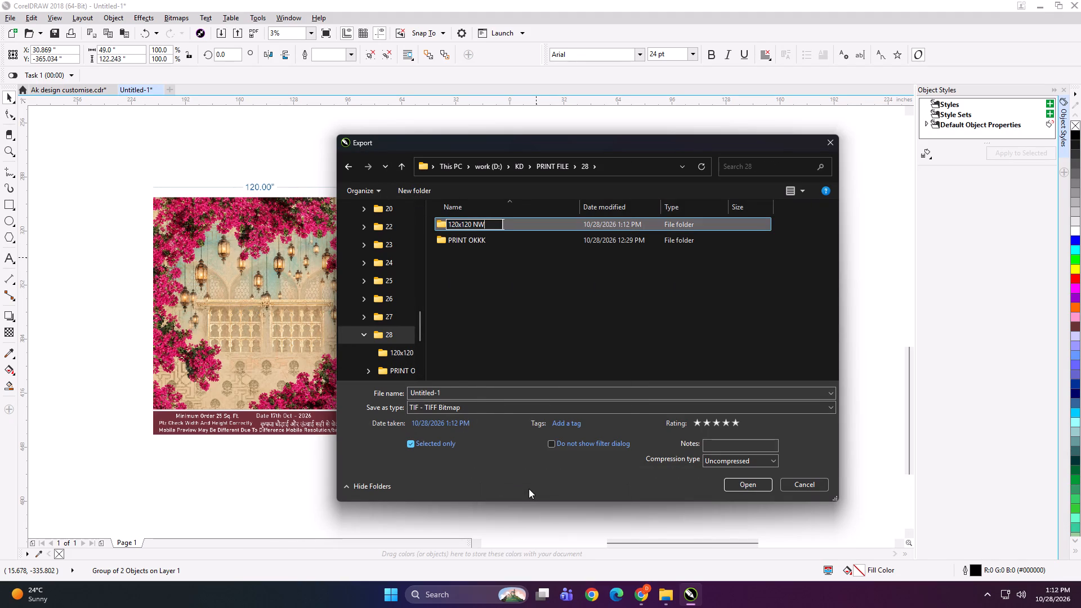
{"action": "key", "text": "BackSpace"}
{"action": "key", "text": "BackSpace"}
{"action": "key", "text": "BackSpace"}
{"action": "key", "text": "BackSpace"}
{"action": "key", "text": "space"}
{"action": "type", "text": "SIGMA"}
{"action": "key", "text": "Return"}
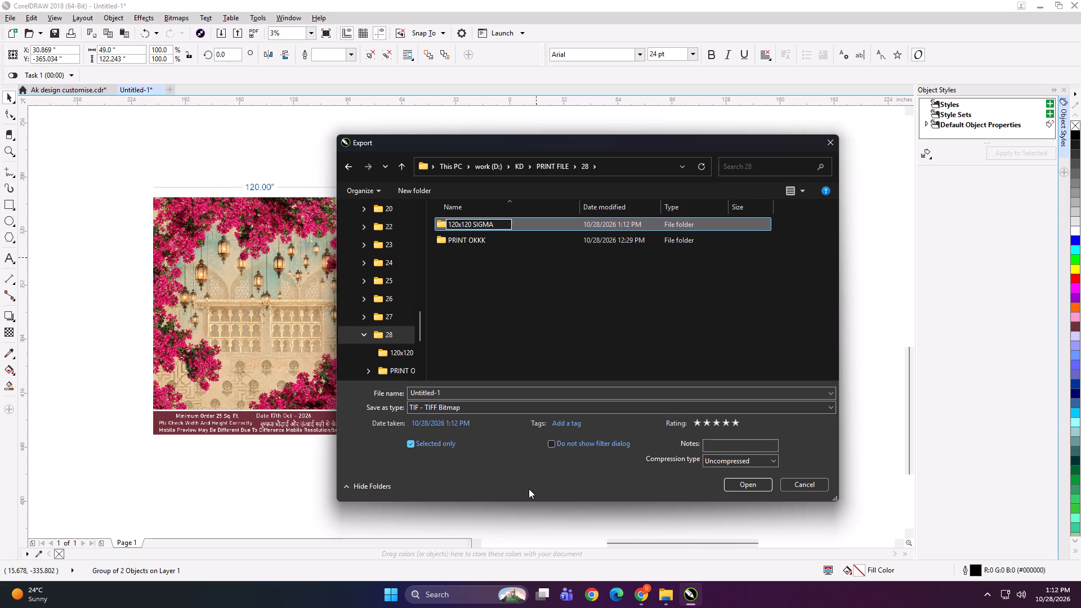
Rename the 120x120 SIGMA folder as SIGMA {120x120} CANVAS GEBRIC.
{"action": "right_click", "coordinate": [485, 223]}
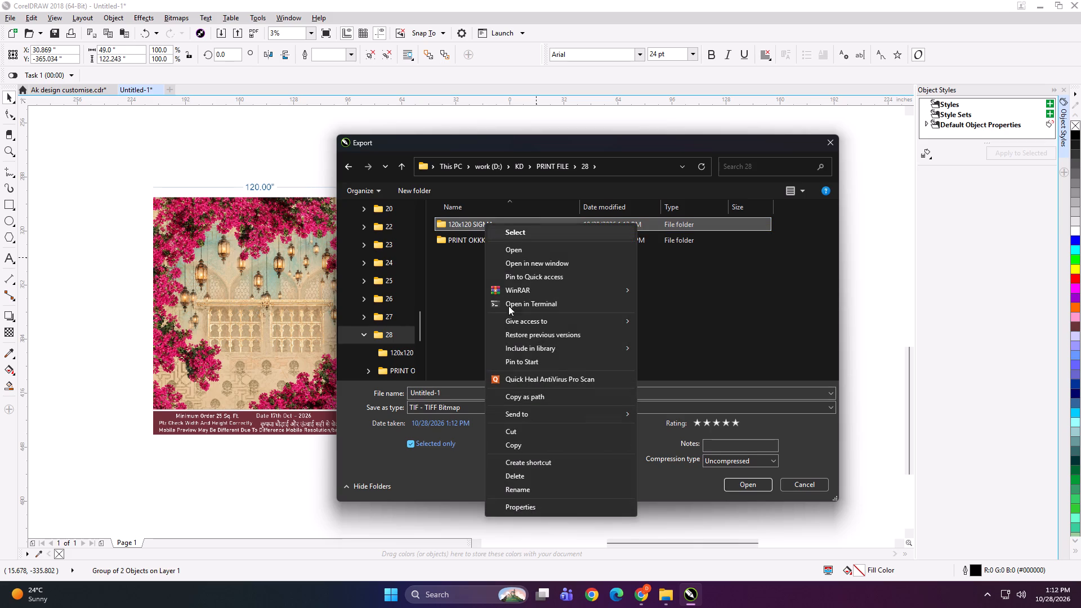
{"action": "left_click", "coordinate": [534, 493]}
{"action": "left_click", "coordinate": [474, 226]}
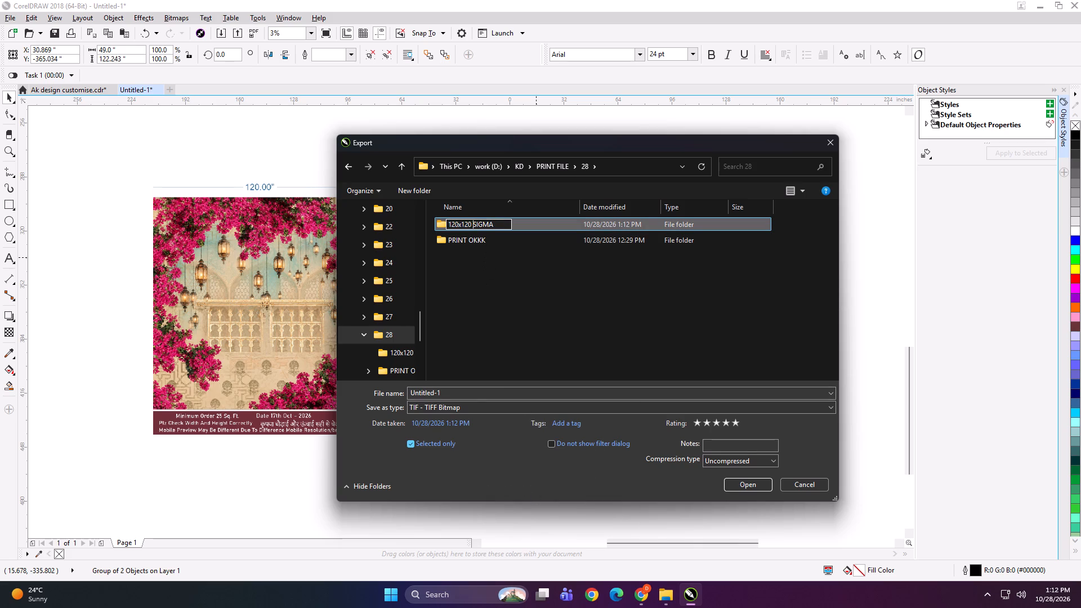
{"action": "left_click_drag", "start_coordinate": [471, 224], "coordinate": [444, 225]}
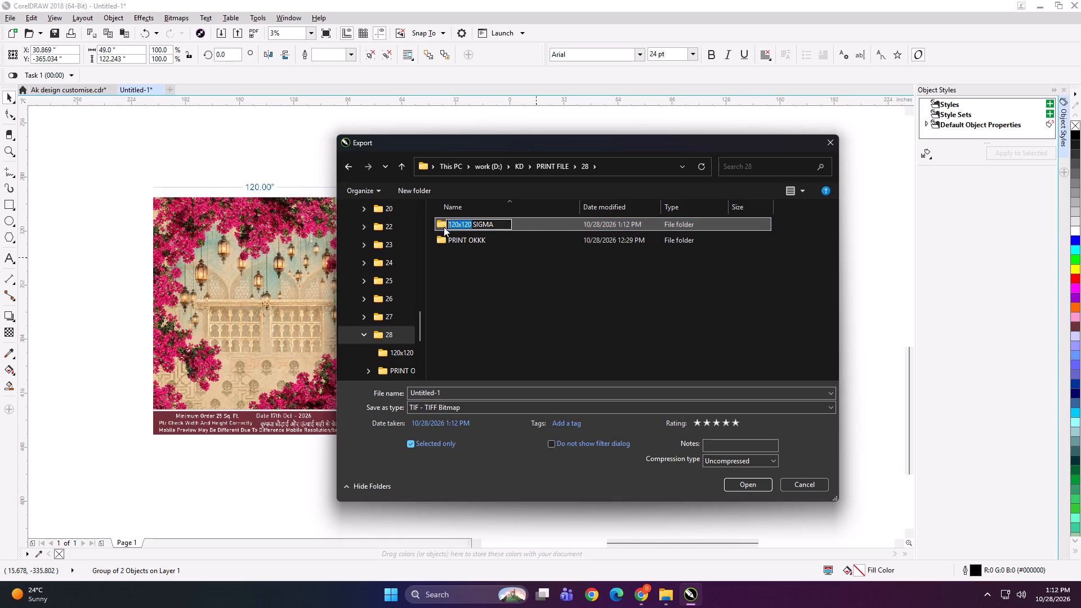
{"action": "key", "text": "ctrl+x"}
{"action": "left_click", "coordinate": [471, 224]}
{"action": "key", "text": "space"}
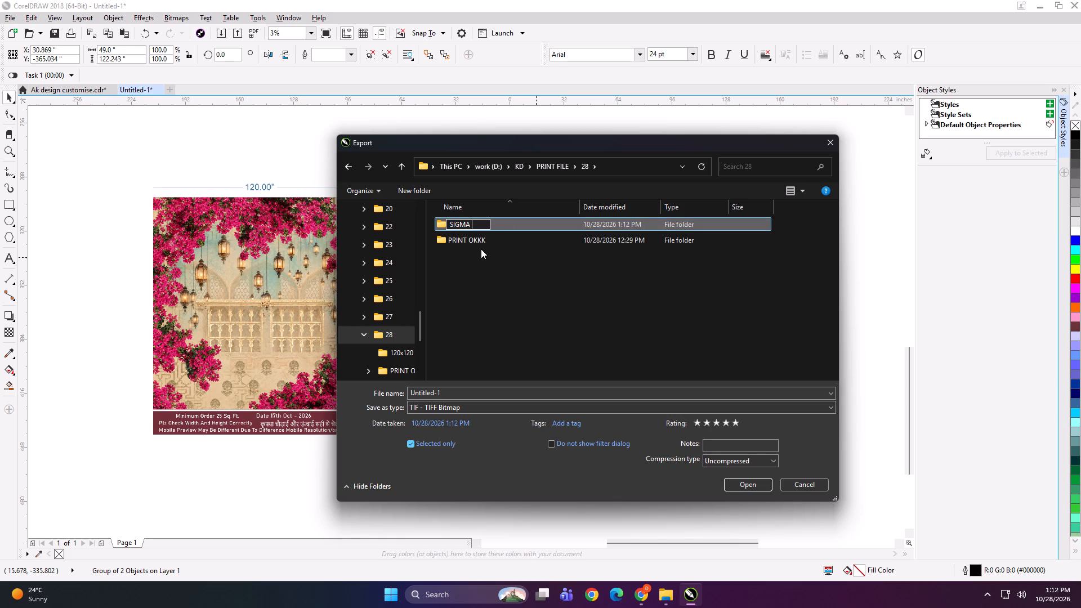
{"action": "key", "text": "shift+braceleft"}
{"action": "key", "text": "shift+braceright"}
{"action": "key", "text": "Left"}
{"action": "key", "text": "ctrl+v"}
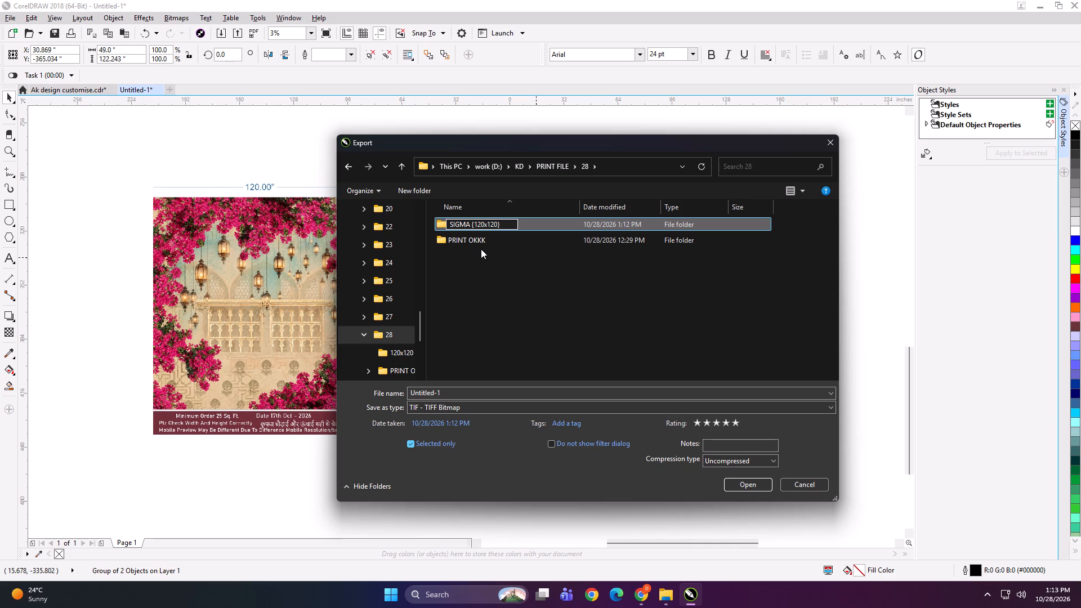
{"action": "key", "text": "Right"}
{"action": "key", "text": "space"}
{"action": "type", "text": "CANVAS"}
{"action": "key", "text": "space"}
{"action": "type", "text": "GEBRIC"}
{"action": "key", "text": "Return"}
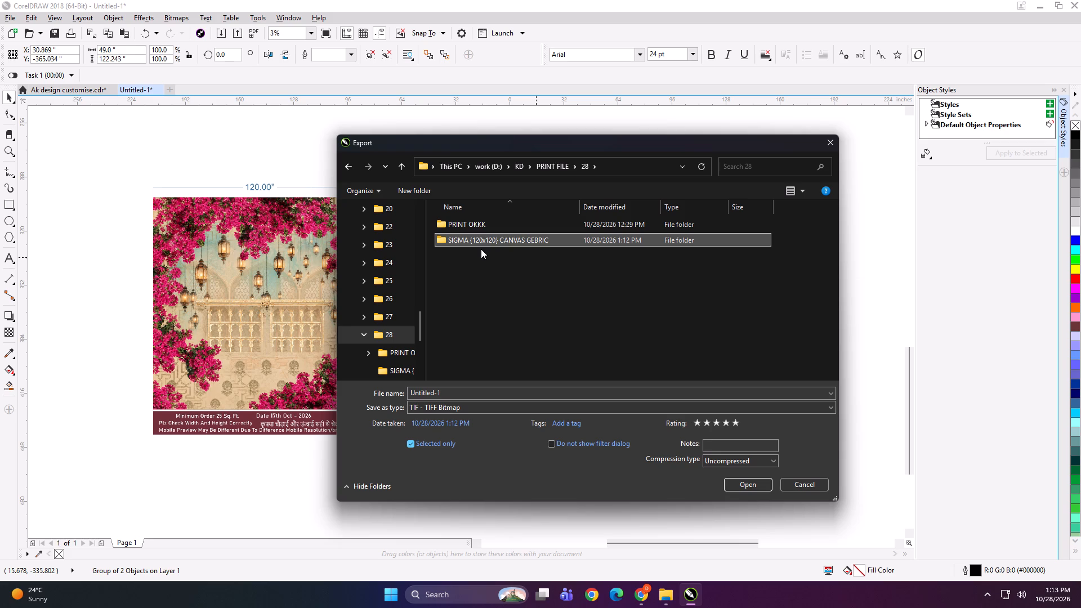
Correct the last word of the SIGMA folder's name so it reads SIGMA {120x120} CANVAS FEBRIC.
{"action": "left_click", "coordinate": [485, 240]}
{"action": "right_click", "coordinate": [485, 240]}
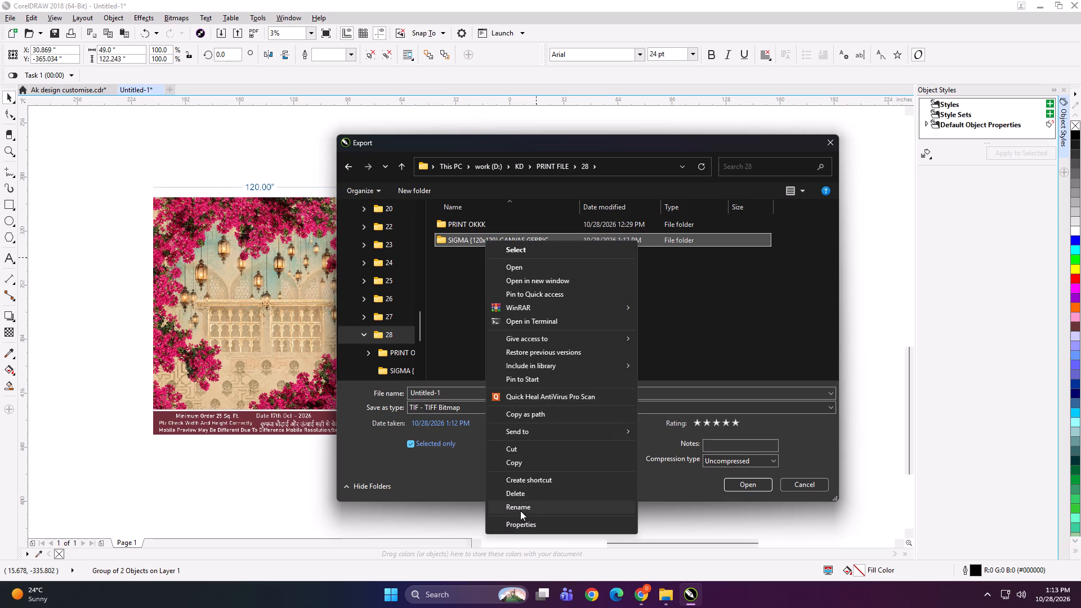
{"action": "left_click", "coordinate": [520, 511]}
{"action": "key", "text": "Right"}
{"action": "key", "text": "BackSpace"}
{"action": "key", "text": "BackSpace"}
{"action": "key", "text": "BackSpace"}
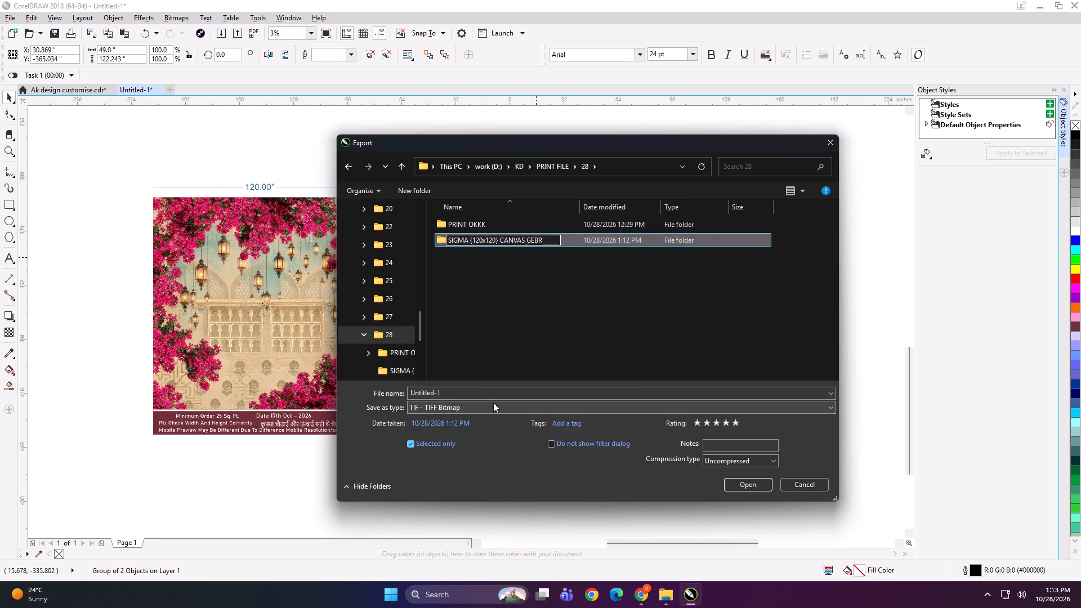
{"action": "key", "text": "BackSpace"}
{"action": "key", "text": "BackSpace"}
{"action": "key", "text": "BackSpace"}
{"action": "type", "text": "FEBRIC"}
{"action": "key", "text": "Return"}
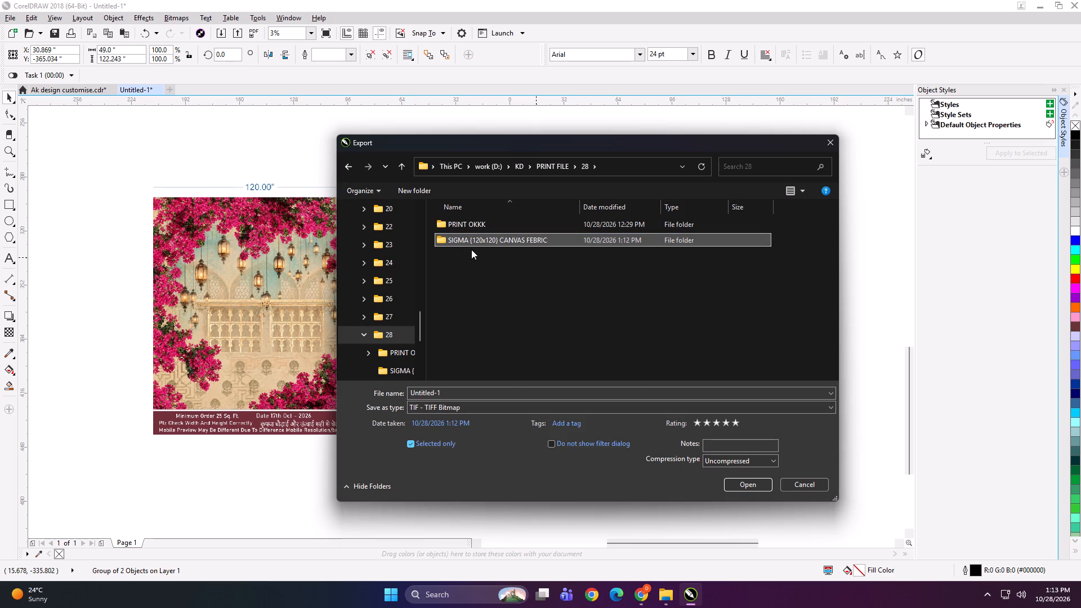
Open the SIGMA {120x120} CANVAS FEBRIC folder and export panel 1 there as a TIFF named 49x122 A.
{"action": "double_click", "coordinate": [474, 239]}
{"action": "left_click", "coordinate": [486, 395]}
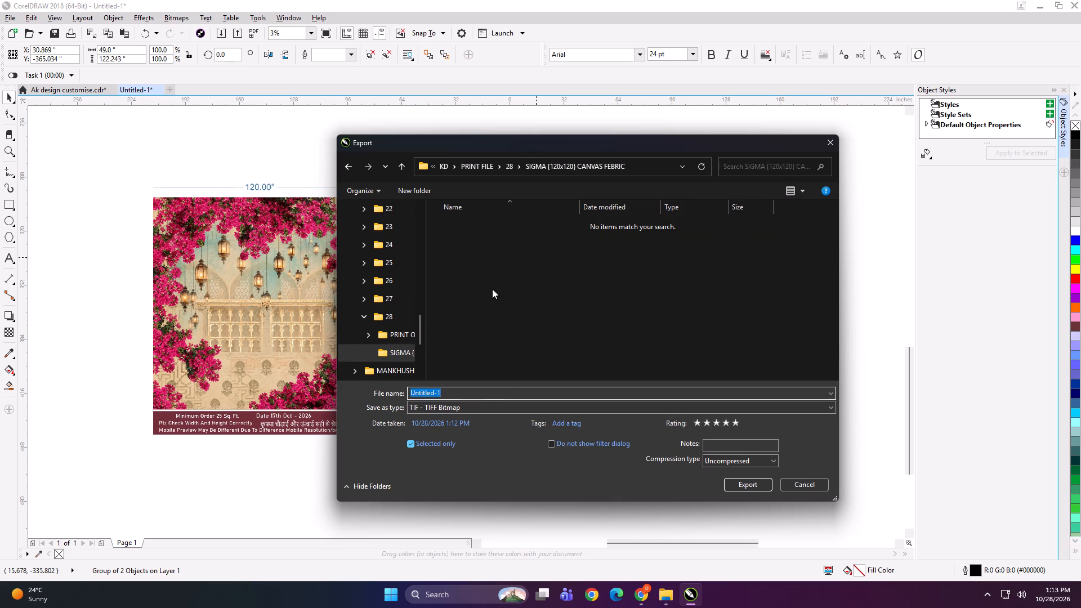
{"action": "key", "text": "BackSpace"}
{"action": "key", "text": "BackSpace"}
{"action": "key", "text": "space"}
{"action": "type", "text": "A"}
{"action": "key", "text": "space"}
{"action": "key", "text": "Return"}
{"action": "key", "text": "Return"}
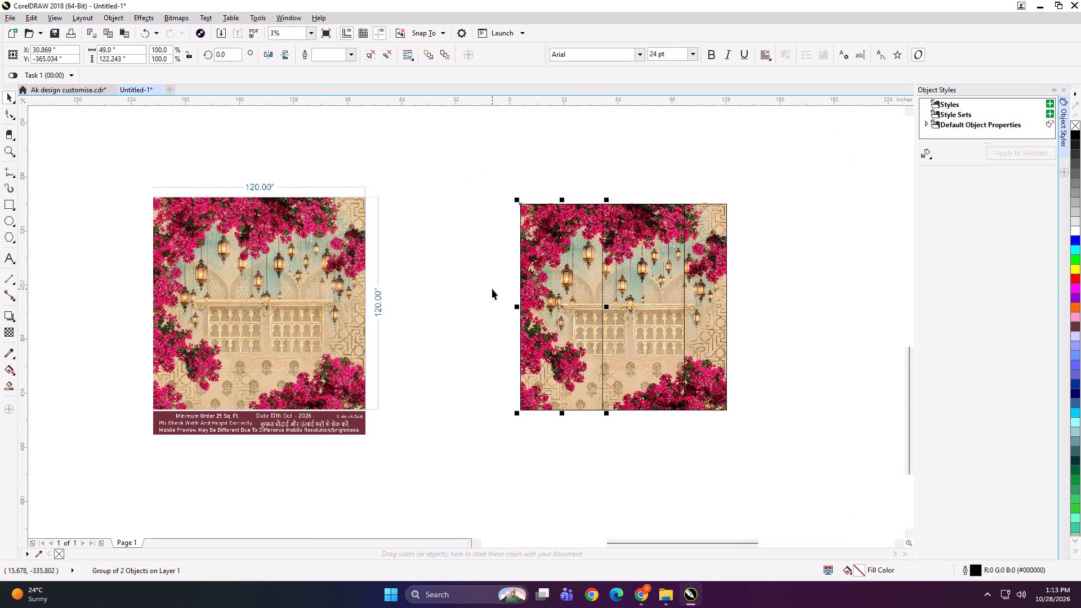
Export the middle bougainvillea panel as a TIFF named 49x122 B in the same folder.
{"action": "left_click", "coordinate": [622, 262]}
{"action": "key", "text": "ctrl+e"}
{"action": "left_click", "coordinate": [458, 234]}
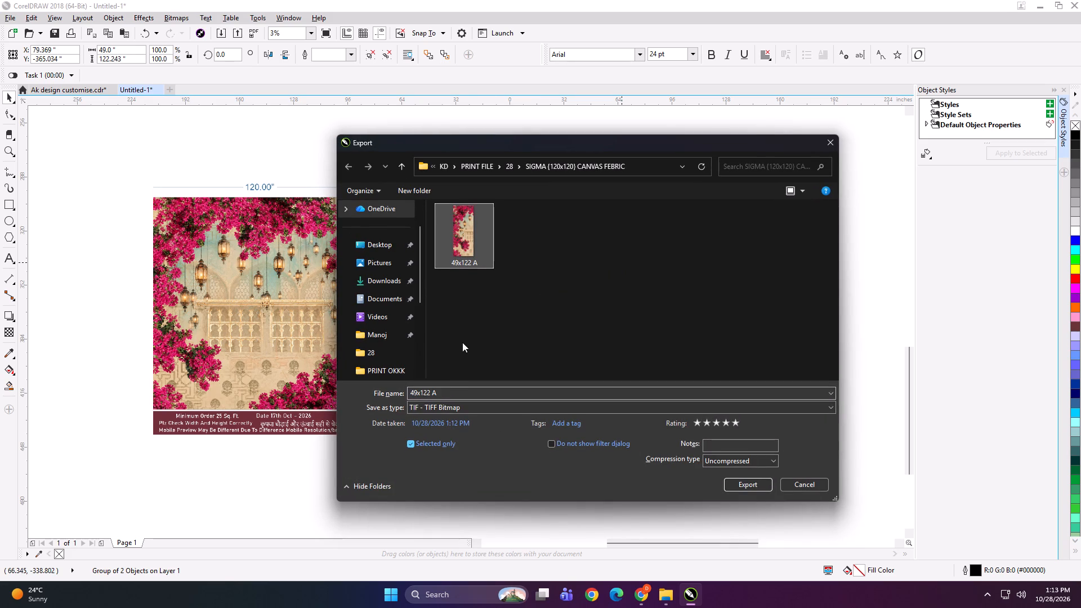
{"action": "double_click", "coordinate": [441, 395]}
{"action": "key", "text": "b"}
{"action": "key", "text": "Return"}
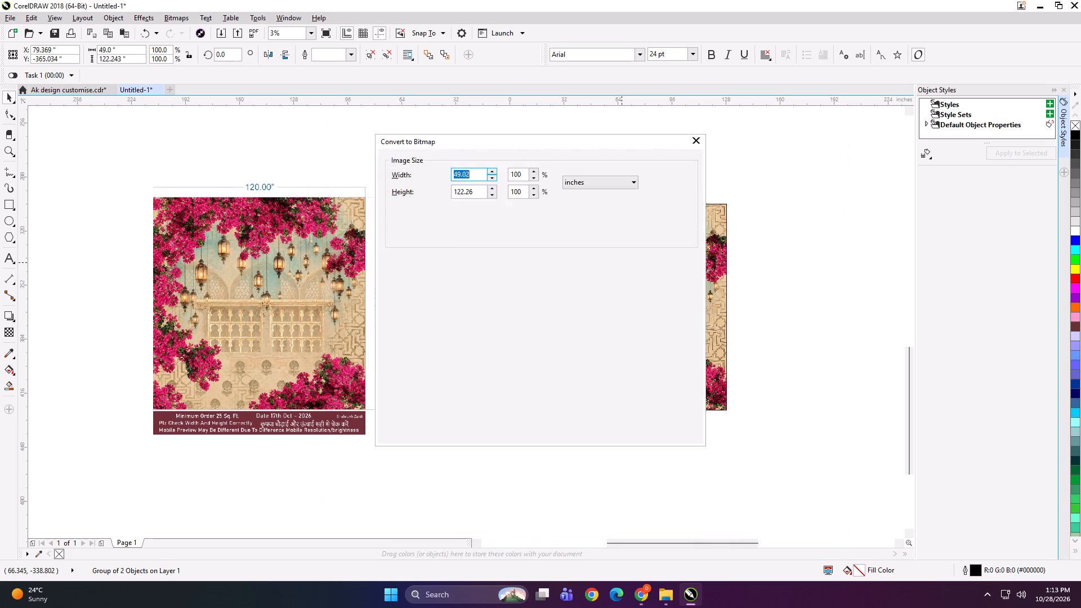
{"action": "key", "text": "Return"}
Export the narrow third panel as a TIFF named 25x122 C in the same folder.
{"action": "left_click", "coordinate": [714, 272]}
{"action": "key", "text": "ctrl+e"}
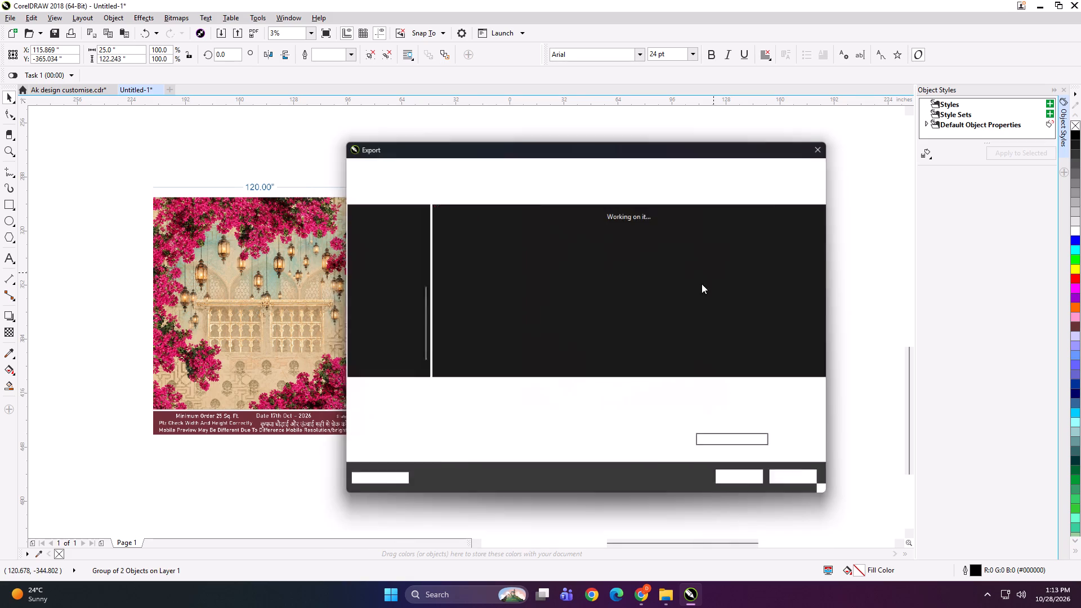
{"action": "type", "text": "25x12"}
{"action": "type", "text": "2 C"}
{"action": "key", "text": "Return"}
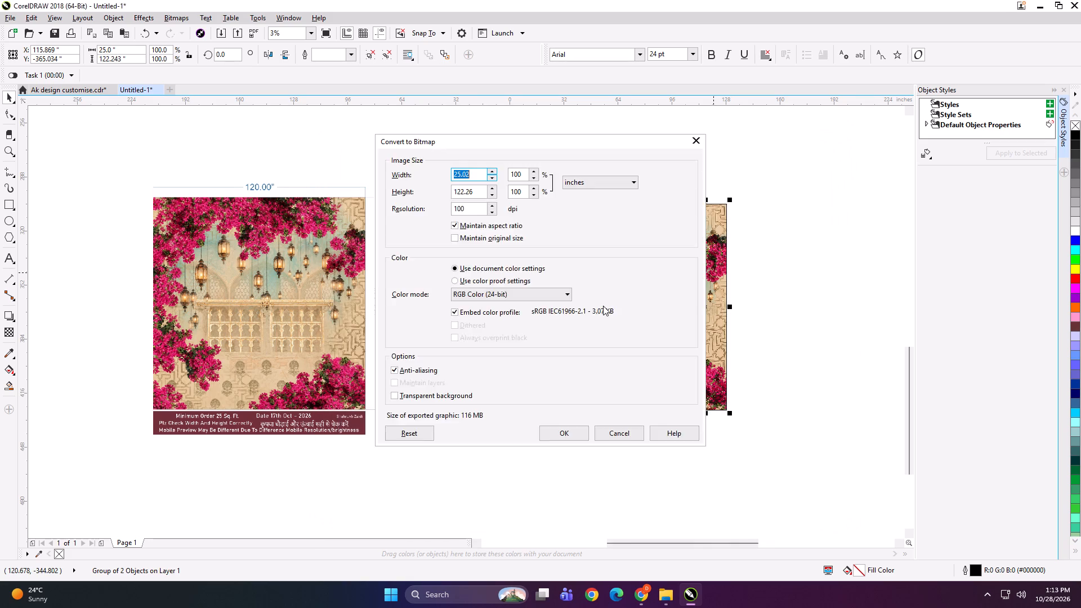
{"action": "key", "text": "Return"}
Spread the three panels apart, nudging panel 3 outward about 4.5 in and panel 1 outward about 7 in.
{"action": "key", "text": "Right"}
{"action": "key", "text": "Right"}
{"action": "key", "text": "Right"}
{"action": "key", "text": "Right"}
{"action": "key", "text": "Right"}
{"action": "key", "text": "Right"}
{"action": "key", "text": "Right"}
{"action": "left_click", "coordinate": [583, 306]}
{"action": "key", "text": "Left"}
{"action": "key", "text": "Left"}
{"action": "key", "text": "Left"}
{"action": "key", "text": "Left"}
{"action": "key", "text": "Left"}
{"action": "key", "text": "Left"}
{"action": "key", "text": "Left"}
{"action": "key", "text": "Left"}
{"action": "key", "text": "Left"}
{"action": "key", "text": "Left"}
{"action": "key", "text": "Left"}
{"action": "key", "text": "Left"}
{"action": "key", "text": "Left"}
{"action": "key", "text": "Left"}
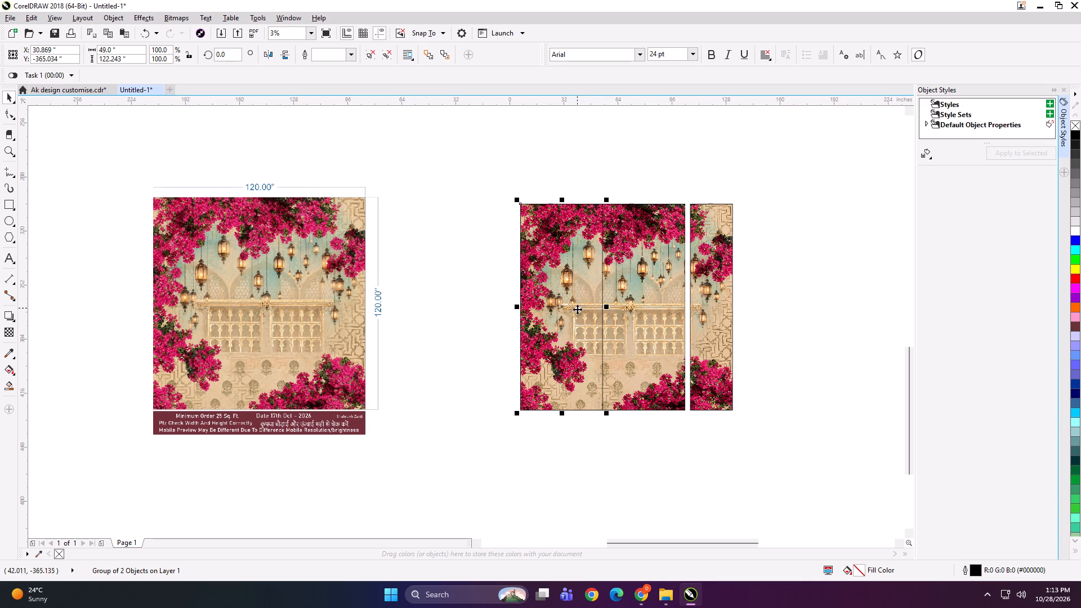
{"action": "left_click", "coordinate": [709, 295]}
{"action": "key", "text": "Right"}
{"action": "key", "text": "Right"}
Move the three separated panels beside the dimensioned bougainvillea artwork and group them all together.
{"action": "left_click_drag", "start_coordinate": [780, 168], "coordinate": [484, 423]}
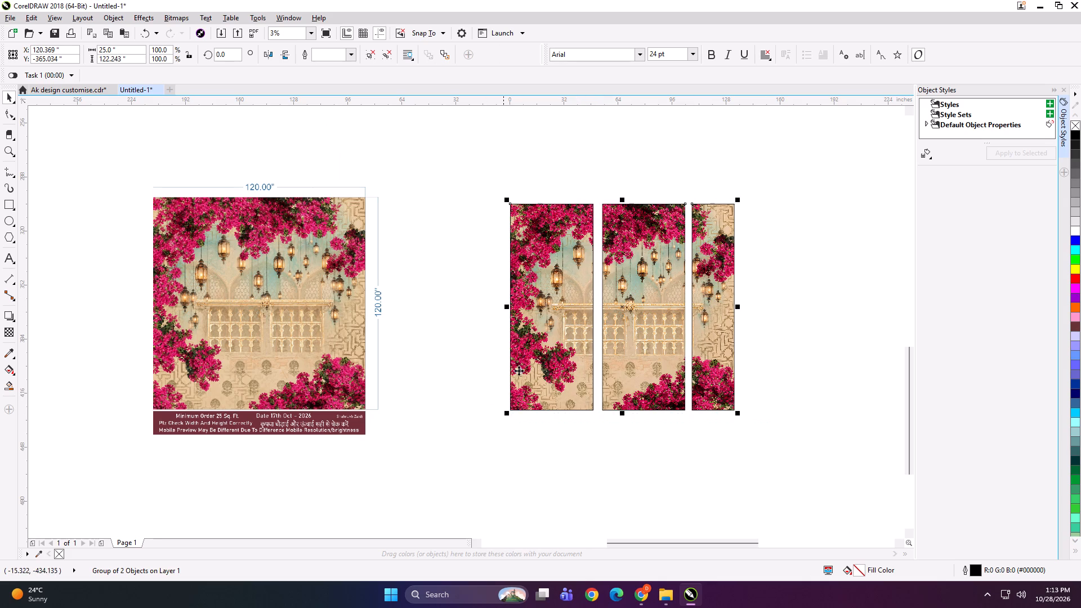
{"action": "left_click_drag", "start_coordinate": [534, 316], "coordinate": [431, 310]}
{"action": "left_click", "coordinate": [349, 301], "text": "shift"}
{"action": "key", "text": "ctrl+g"}
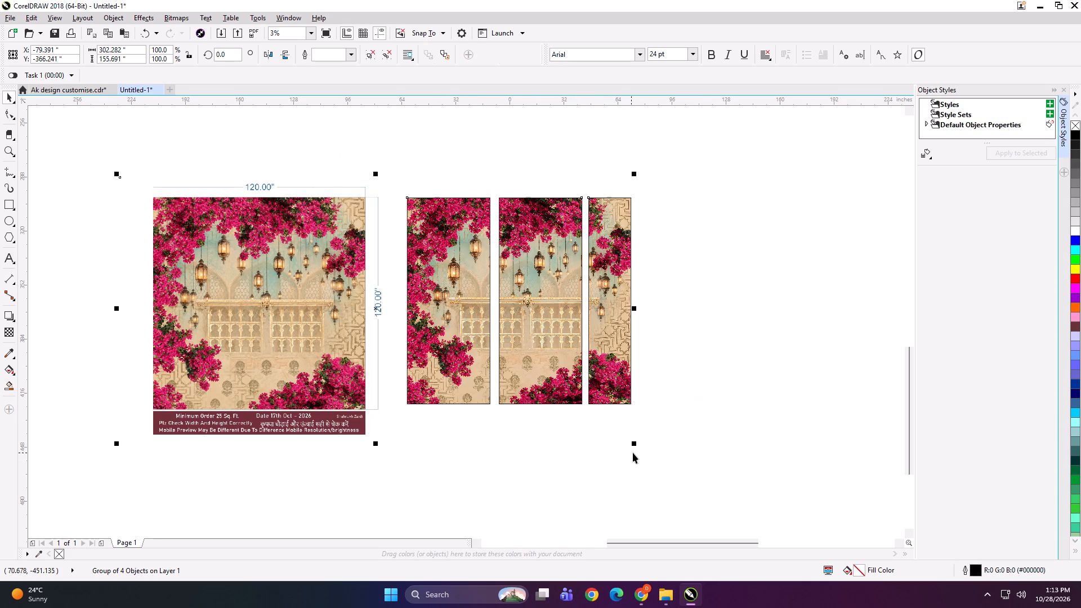
Scale the combined artwork and panel group down to about 4.03 x 2.08 in.
{"action": "left_click_drag", "start_coordinate": [636, 444], "coordinate": [389, 337], "text": "shift"}
{"action": "scroll", "coordinate": [374, 312], "scroll_direction": "up", "scroll_amount": 2}
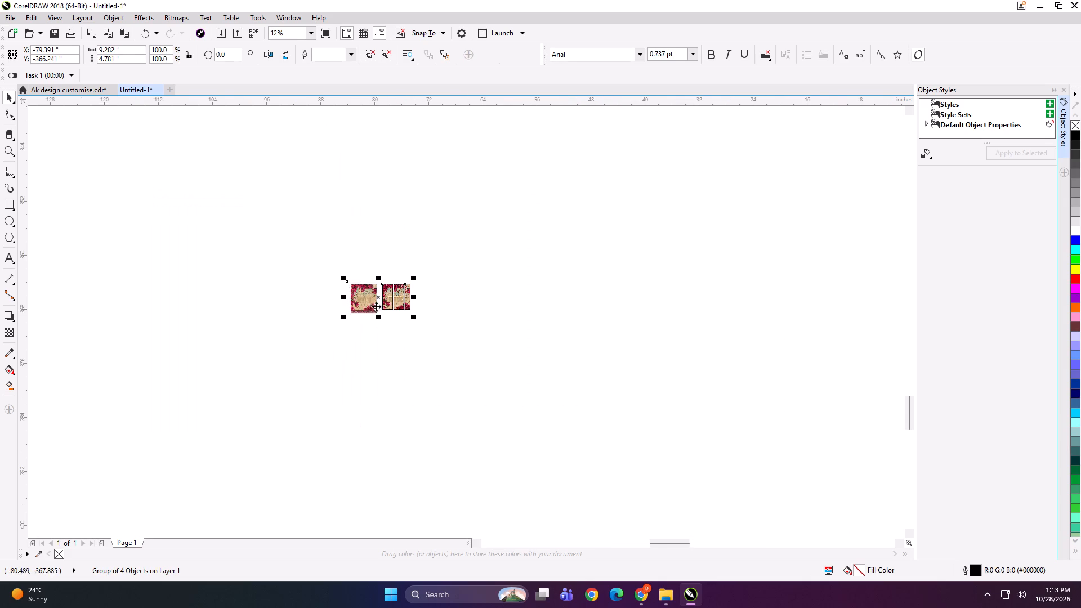
{"action": "scroll", "coordinate": [357, 291], "scroll_direction": "up", "scroll_amount": 1}
{"action": "scroll", "coordinate": [397, 327], "scroll_direction": "up", "scroll_amount": 1}
{"action": "scroll", "coordinate": [391, 280], "scroll_direction": "up", "scroll_amount": 1}
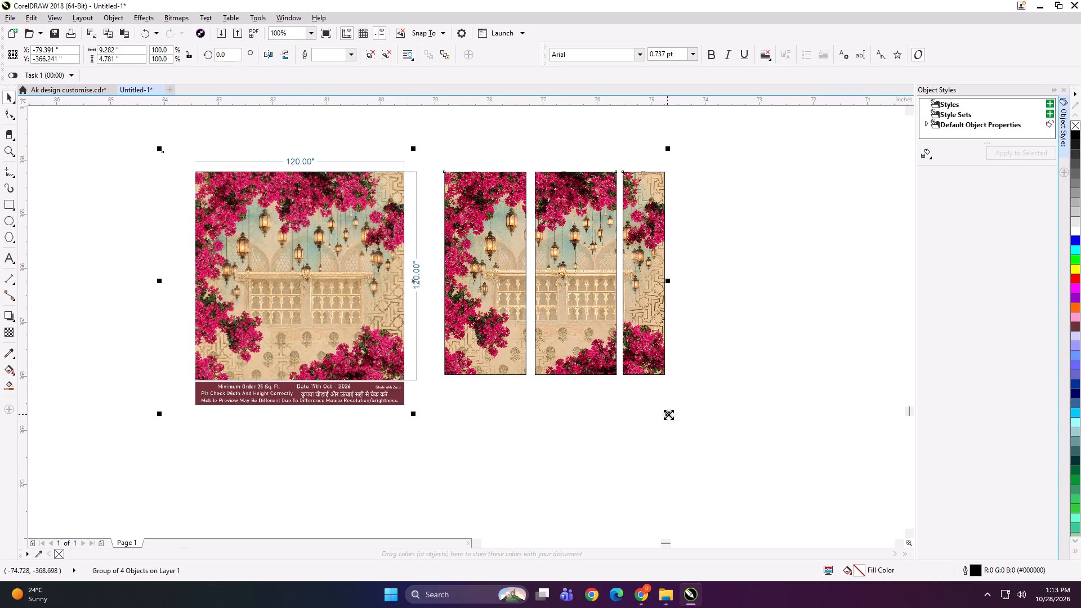
{"action": "left_click_drag", "start_coordinate": [668, 414], "coordinate": [529, 347], "text": "shift"}
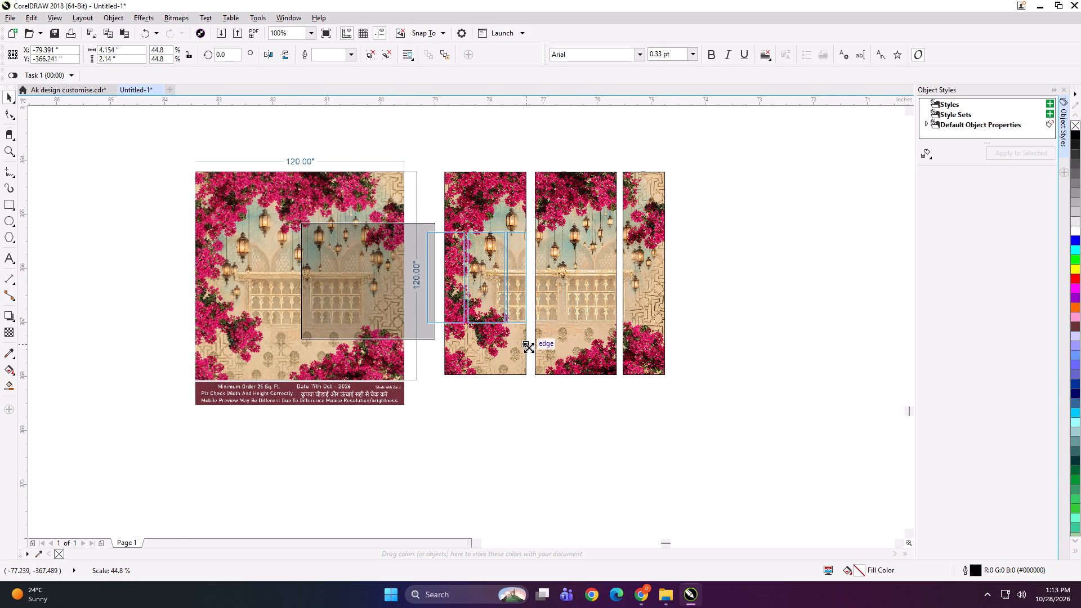
{"action": "left_click_drag", "start_coordinate": [529, 347], "coordinate": [526, 346], "text": "shift"}
Export the reduced group of artwork and panels under the file name SDGFDG.
{"action": "key", "text": "ctrl+e"}
{"action": "type", "text": "SDGFDG"}
{"action": "key", "text": "Return"}
{"action": "key", "text": "Return"}
{"action": "key", "text": "Return"}
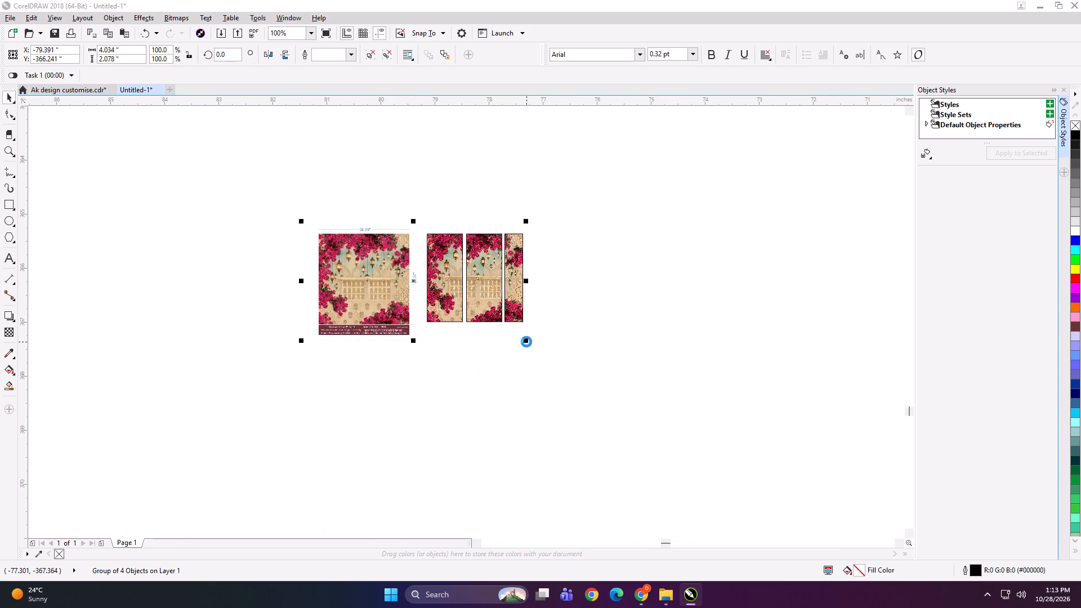
Delete the reduced bougainvillea group from the drawing.
{"action": "key", "text": "Delete"}
Move the 48 x 23 in logo artwork to about X -340 in, Y 12.8 in.
{"action": "key", "text": "F4"}
{"action": "left_click", "coordinate": [526, 342]}
{"action": "left_click_drag", "start_coordinate": [376, 285], "coordinate": [320, 223]}
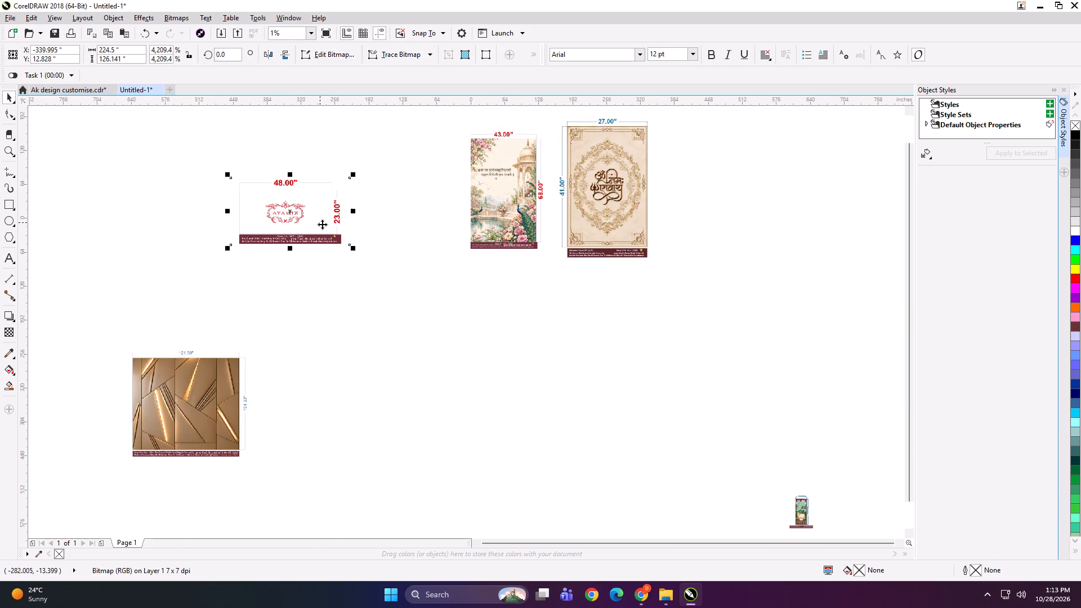
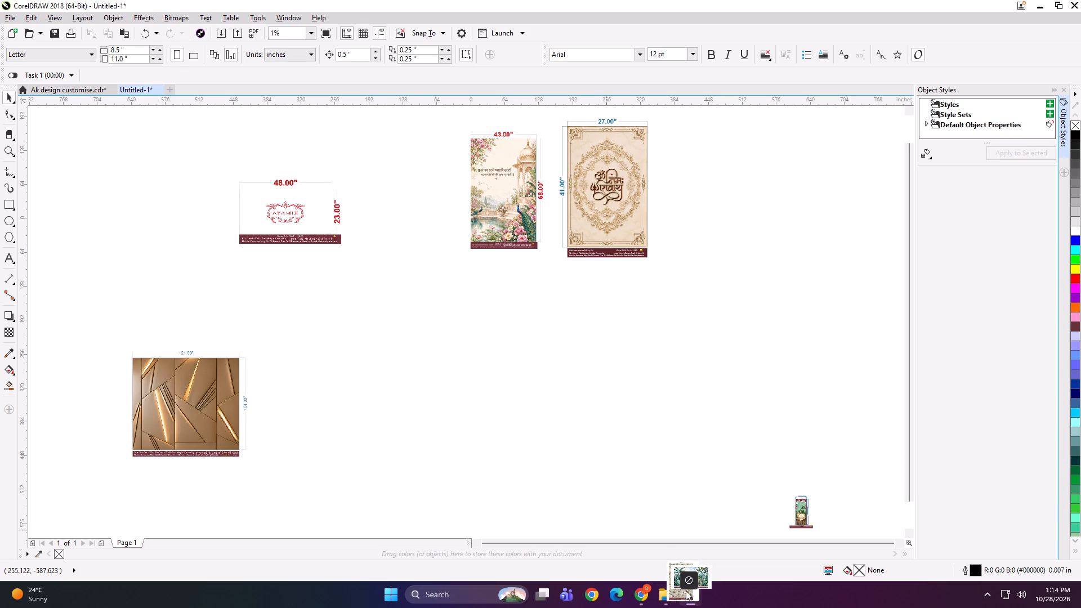
Bring the tropical palm and floral artwork images in from the file folder and enlarge both together to about 3,544%.
{"action": "left_click_drag", "start_coordinate": [686, 591], "coordinate": [493, 353]}
{"action": "left_click_drag", "start_coordinate": [466, 325], "coordinate": [550, 407]}
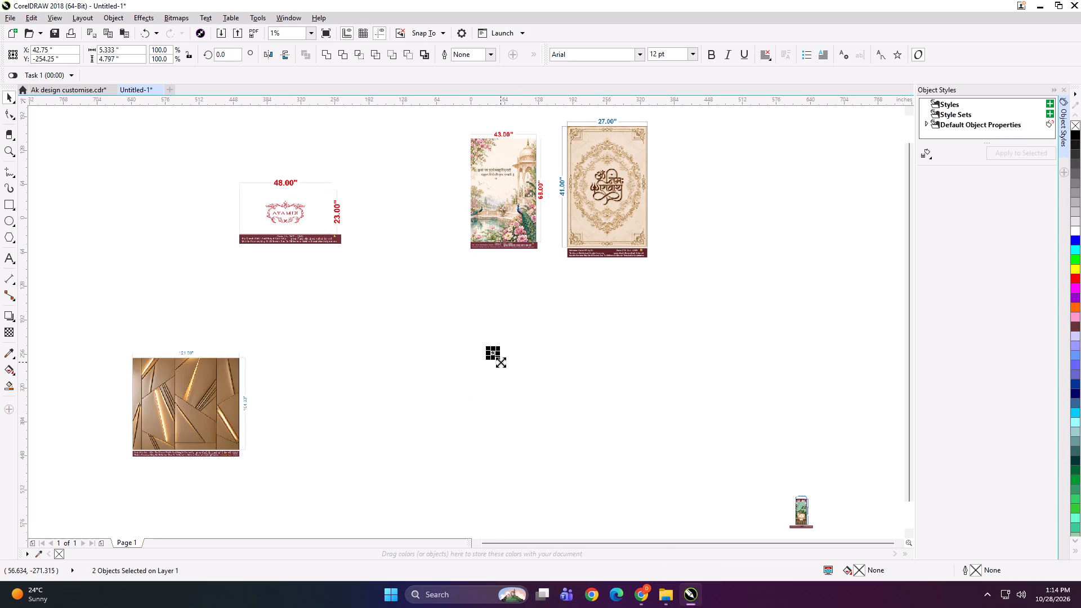
{"action": "left_click_drag", "start_coordinate": [501, 361], "coordinate": [552, 405], "text": "shift"}
{"action": "left_click", "coordinate": [553, 430]}
Separate the two overlapping images, placing the tropical palm artwork beside the floral one and the floral at about X 71 in, Y -399 in.
{"action": "left_click_drag", "start_coordinate": [501, 350], "coordinate": [411, 417]}
{"action": "left_click_drag", "start_coordinate": [486, 339], "coordinate": [499, 416]}
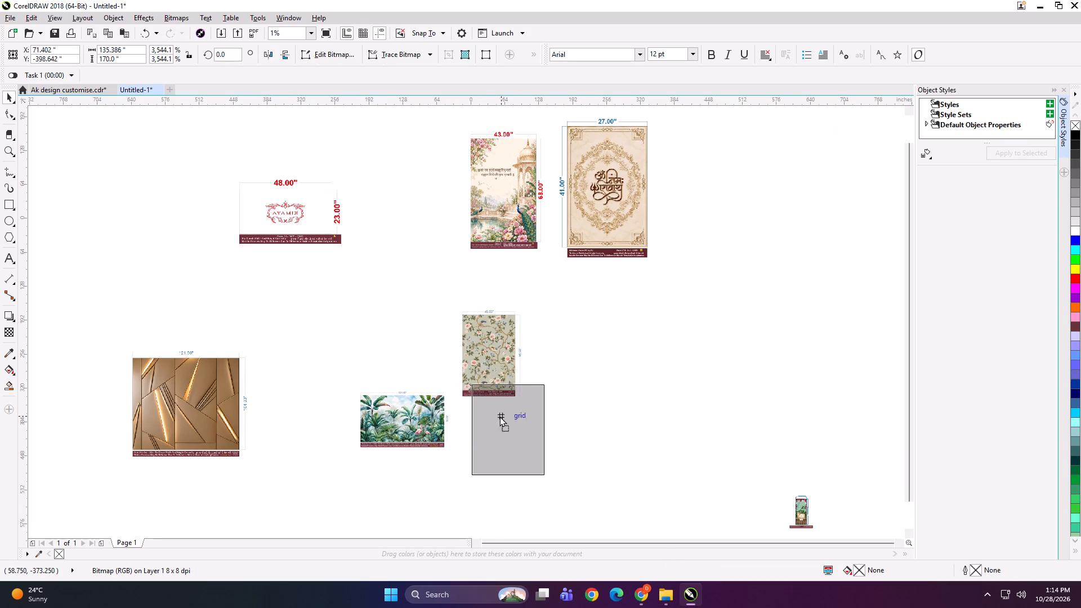
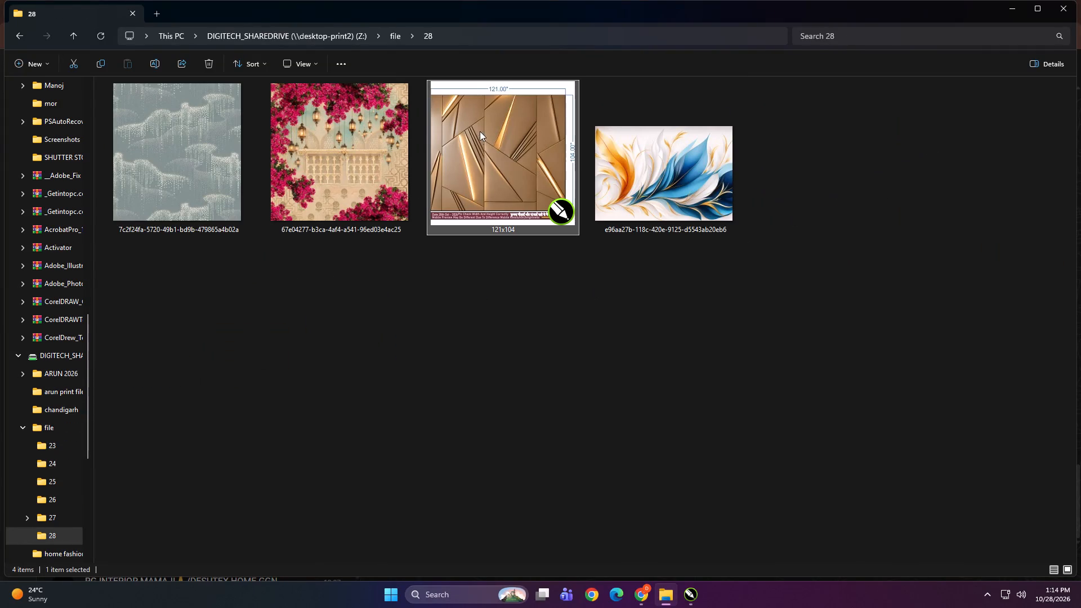
Bring the 121x104 CorelDRAW file from folder 28 into the drawing, below the framed mantra panel.
{"action": "left_click_drag", "start_coordinate": [480, 131], "coordinate": [584, 321]}
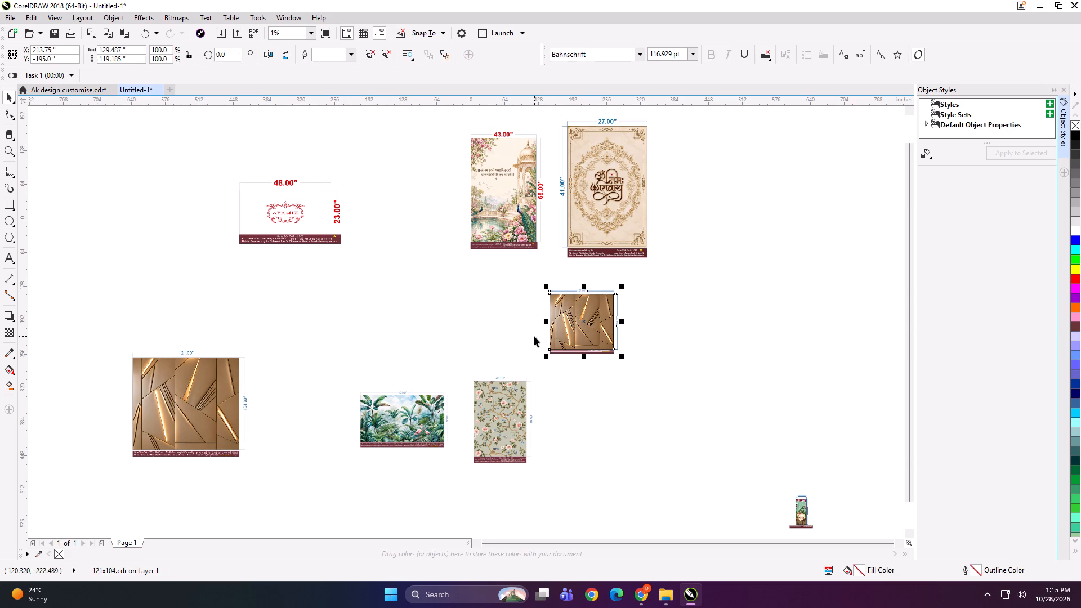
Swap the artwork layout, moving the palm and floral images together to the drawing's far left and the larger gold geometric image toward the centre.
{"action": "left_click", "coordinate": [392, 424]}
{"action": "left_click", "coordinate": [491, 434], "text": "shift"}
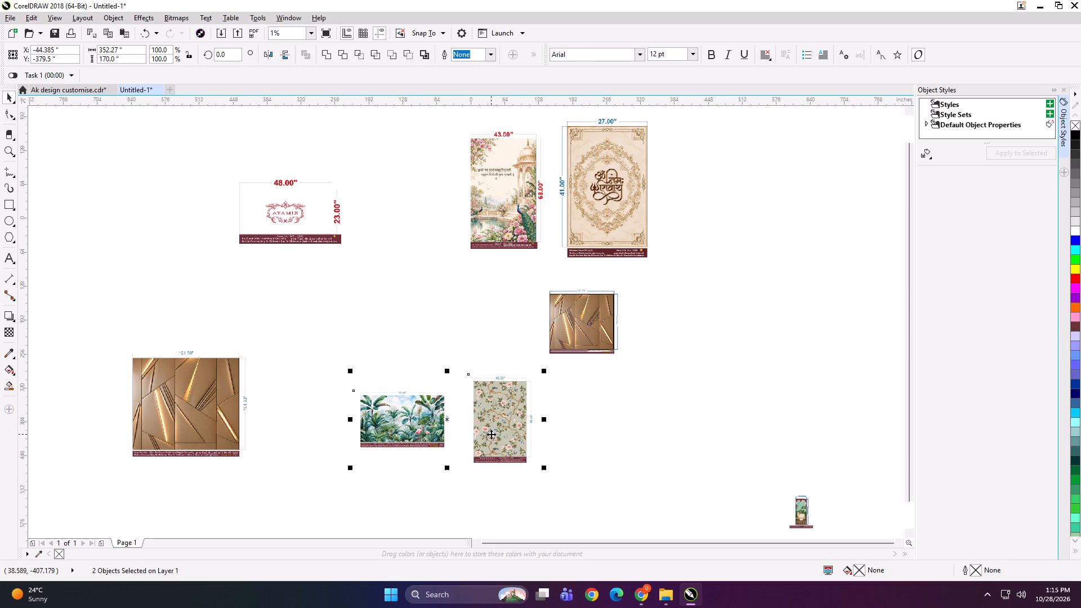
{"action": "left_click_drag", "start_coordinate": [497, 436], "coordinate": [190, 299]}
{"action": "left_click_drag", "start_coordinate": [199, 413], "coordinate": [422, 386]}
{"action": "left_click", "coordinate": [119, 293]}
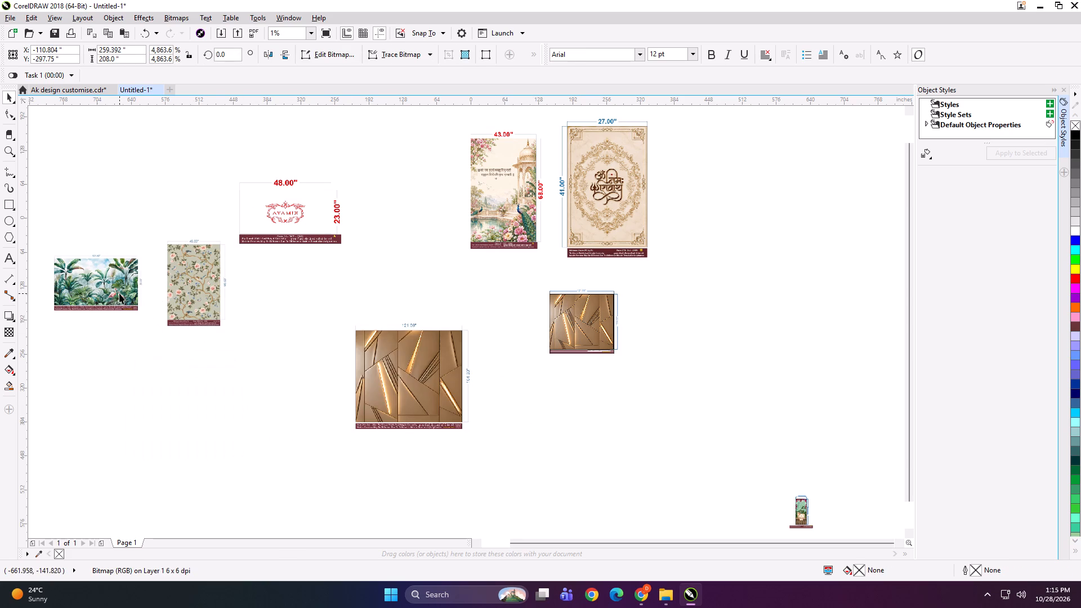
{"action": "left_click", "coordinate": [157, 294], "text": "shift"}
{"action": "left_click", "coordinate": [180, 292], "text": "shift"}
{"action": "left_click_drag", "start_coordinate": [187, 278], "coordinate": [188, 379]}
{"action": "left_click", "coordinate": [300, 351]}
Raise the larger gold geometric image slightly and place the imported 121x104 panel close beside it.
{"action": "left_click_drag", "start_coordinate": [420, 386], "coordinate": [424, 378]}
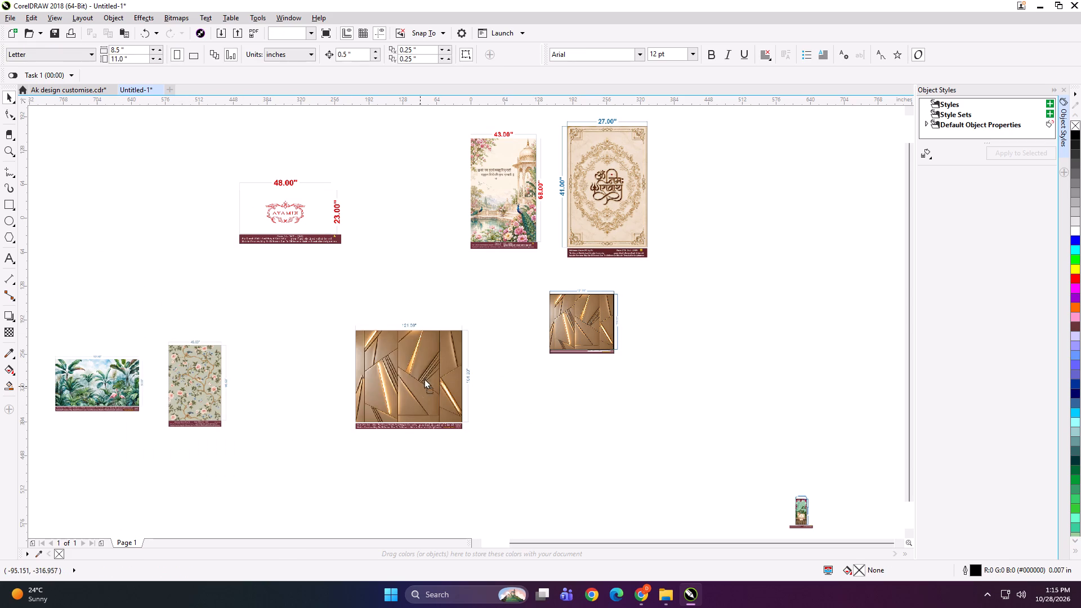
{"action": "left_click_drag", "start_coordinate": [424, 378], "coordinate": [425, 368]}
{"action": "left_click_drag", "start_coordinate": [654, 274], "coordinate": [513, 386]}
{"action": "left_click_drag", "start_coordinate": [598, 315], "coordinate": [562, 342]}
Shrink the larger gold geometric image to about 2,128%, 113.5 by 91 in, and move it next to the 121x104 panel.
{"action": "left_click", "coordinate": [444, 365]}
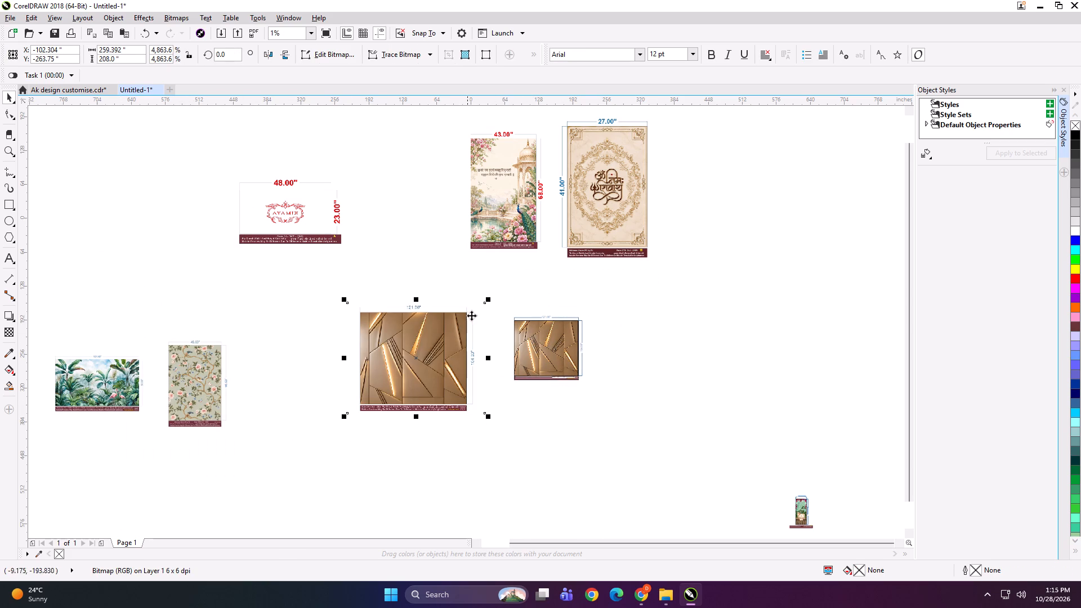
{"action": "left_click_drag", "start_coordinate": [488, 298], "coordinate": [481, 329], "text": "shift"}
{"action": "left_click_drag", "start_coordinate": [425, 345], "coordinate": [485, 324]}
{"action": "scroll", "coordinate": [527, 353], "scroll_direction": "up", "scroll_amount": 1}
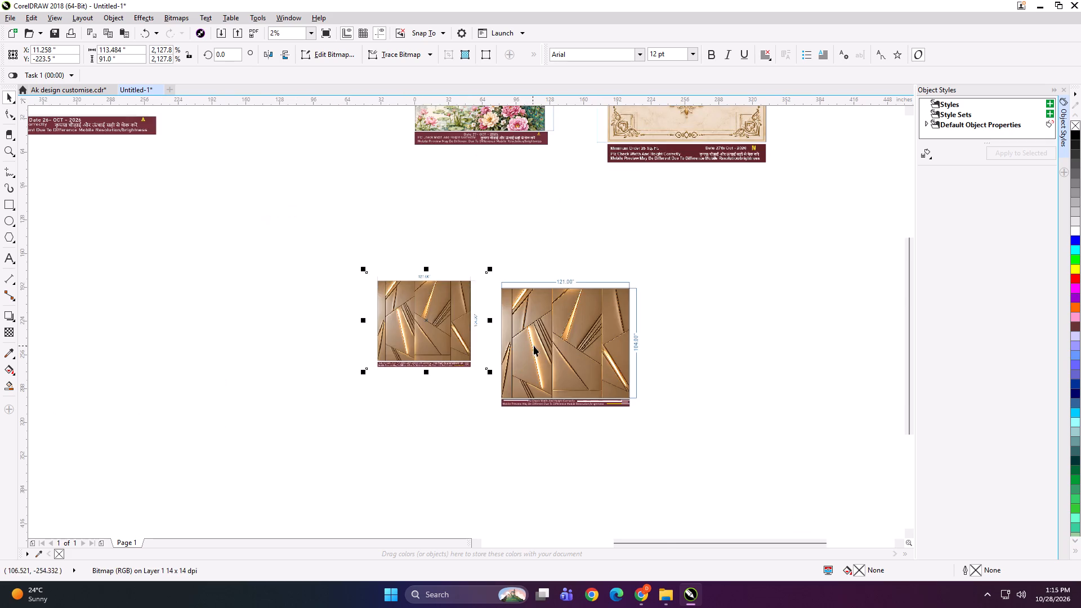
Enlarge the gold geometric preview image to about 2,766%, 147.5 by 118.3 in, and lower it slightly beside the 121x104 panel.
{"action": "scroll", "coordinate": [495, 368], "scroll_direction": "up", "scroll_amount": 1}
{"action": "left_click_drag", "start_coordinate": [413, 298], "coordinate": [376, 324]}
{"action": "left_click_drag", "start_coordinate": [446, 402], "coordinate": [482, 434], "text": "shift"}
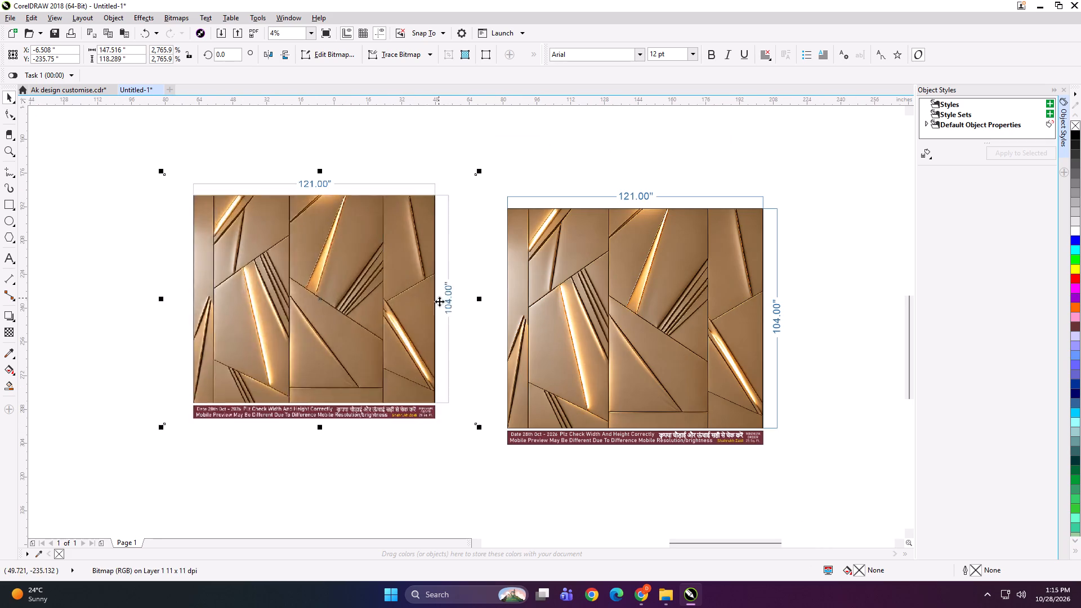
{"action": "left_click_drag", "start_coordinate": [439, 298], "coordinate": [439, 313]}
Ungroup the imported 121x104 panel and delete its 121.00" width and 104.00" height dimensions.
{"action": "left_click", "coordinate": [552, 239], "text": "shift"}
{"action": "key", "text": "shift+F2"}
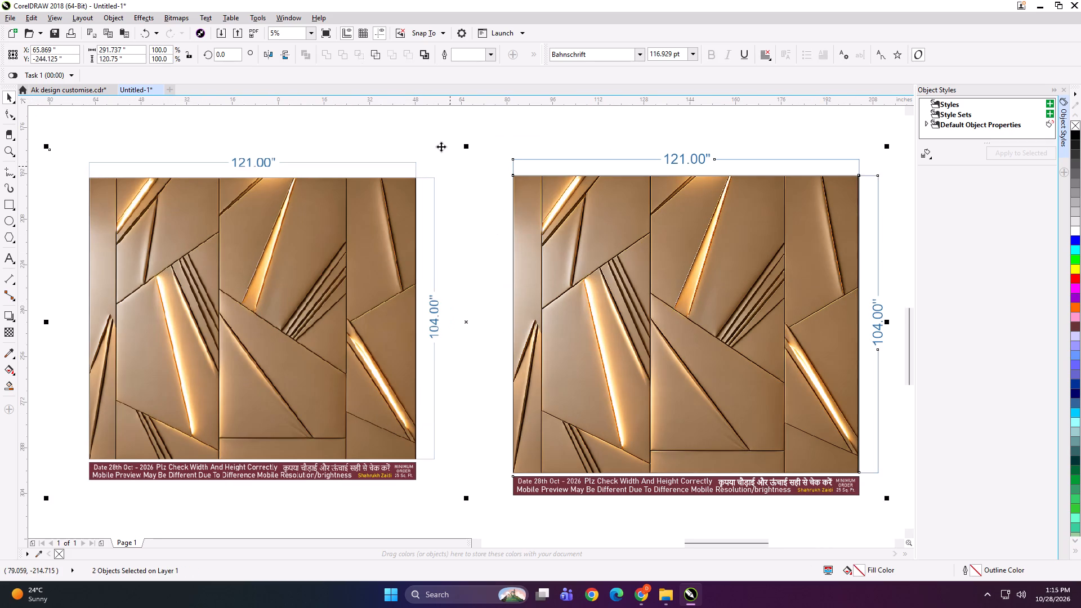
{"action": "left_click", "coordinate": [439, 137]}
{"action": "left_click_drag", "start_coordinate": [579, 138], "coordinate": [899, 420]}
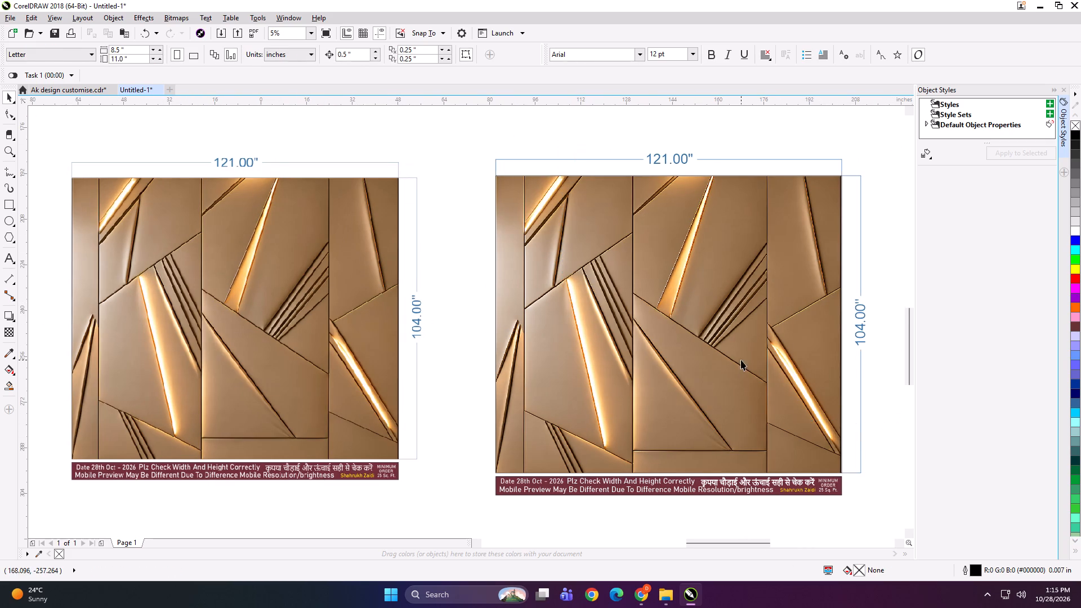
{"action": "left_click", "coordinate": [741, 360]}
{"action": "key", "text": "ctrl+u"}
{"action": "left_click_drag", "start_coordinate": [585, 127], "coordinate": [586, 132]}
{"action": "left_click_drag", "start_coordinate": [587, 132], "coordinate": [839, 381]}
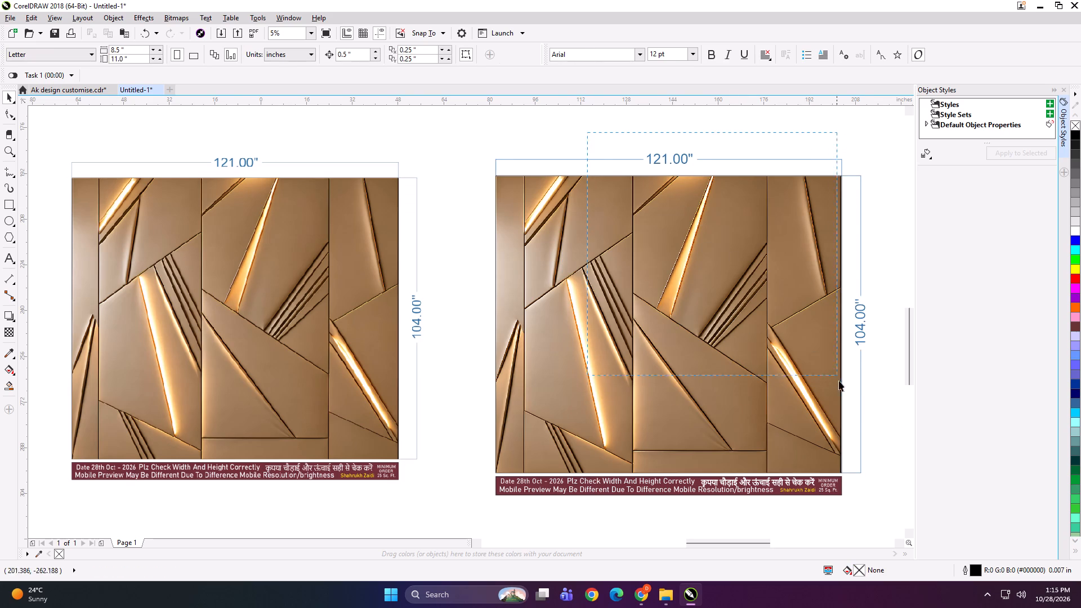
{"action": "left_click_drag", "start_coordinate": [839, 381], "coordinate": [864, 416]}
{"action": "key", "text": "Delete"}
{"action": "left_click", "coordinate": [856, 346]}
{"action": "left_click", "coordinate": [857, 341]}
{"action": "key", "text": "Delete"}
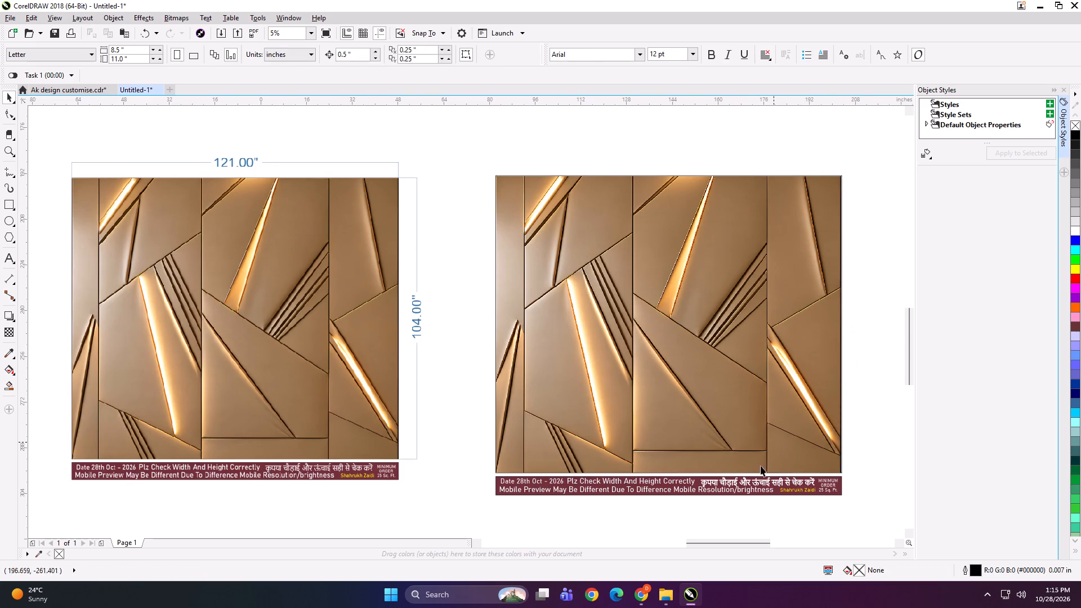
Delete the maroon date and note strip below the ungrouped 121x104 panel.
{"action": "left_click", "coordinate": [744, 485]}
{"action": "key", "text": "Delete"}
Shift the ungrouped gold image up, delete the thin outline rectangle behind it, and lower the image again.
{"action": "left_click_drag", "start_coordinate": [693, 381], "coordinate": [694, 359]}
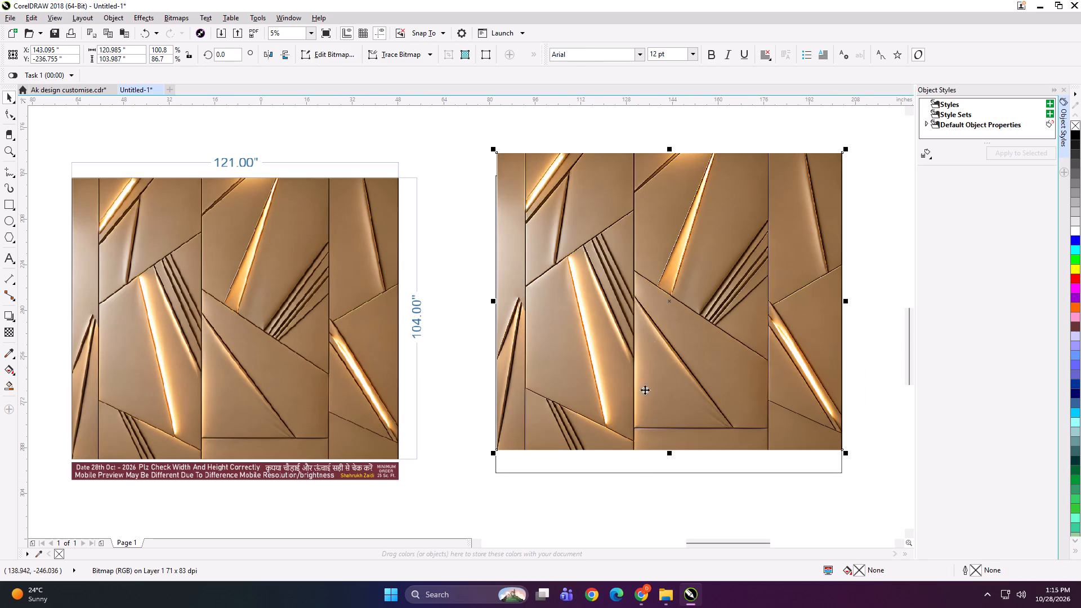
{"action": "left_click", "coordinate": [632, 472]}
{"action": "left_click_drag", "start_coordinate": [635, 466], "coordinate": [560, 488]}
{"action": "key", "text": "Delete"}
{"action": "left_click_drag", "start_coordinate": [589, 291], "coordinate": [589, 305]}
Examine the left edge of the ungrouped gold image up close.
{"action": "scroll", "coordinate": [480, 259], "scroll_direction": "up", "scroll_amount": 4}
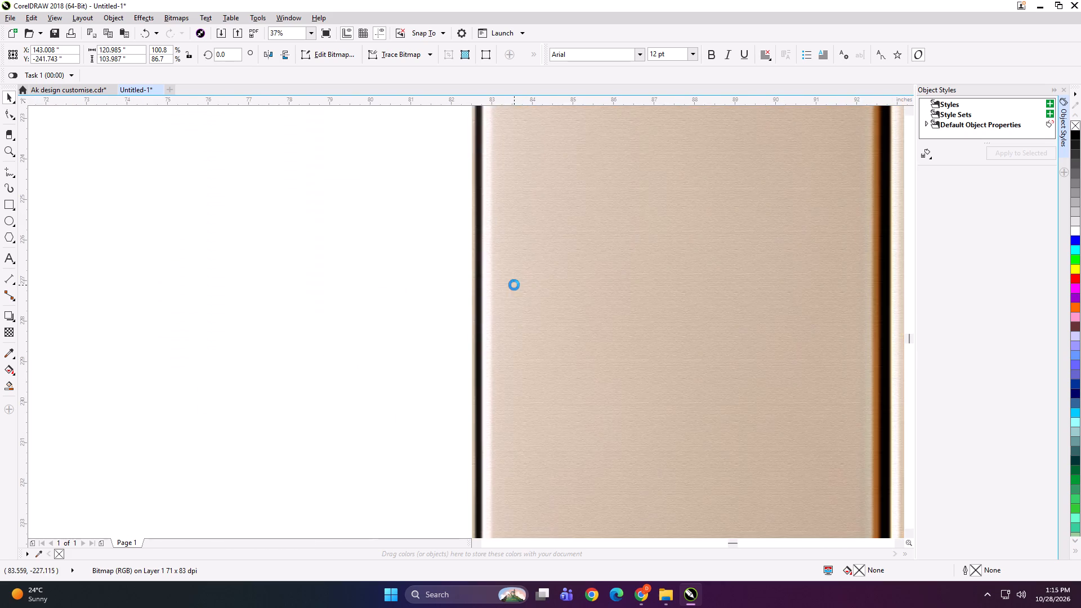
{"action": "scroll", "coordinate": [490, 275], "scroll_direction": "down", "scroll_amount": 4}
{"action": "scroll", "coordinate": [488, 366], "scroll_direction": "up", "scroll_amount": 3}
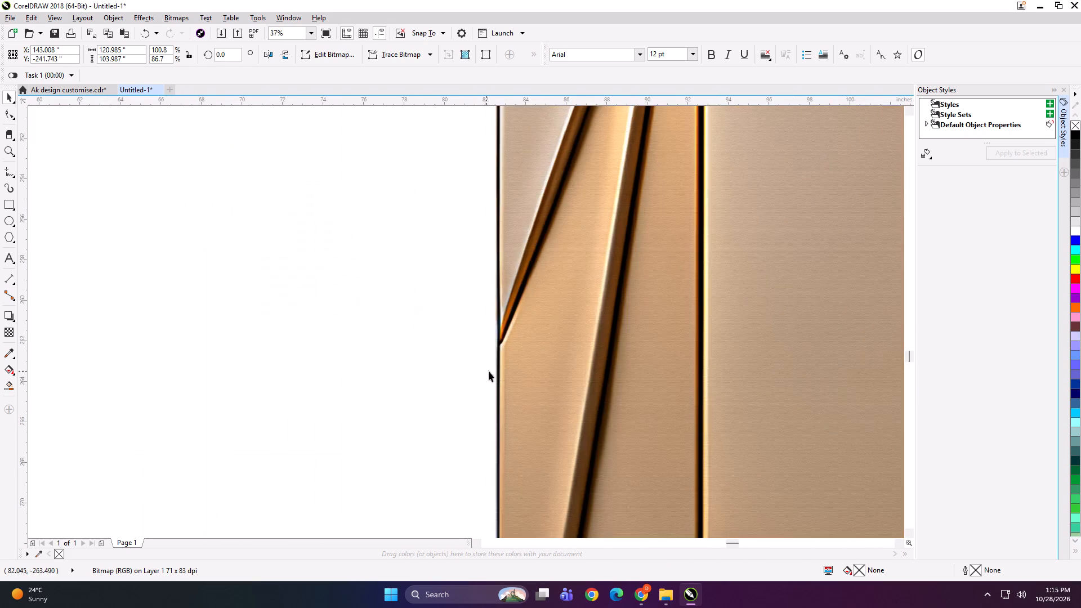
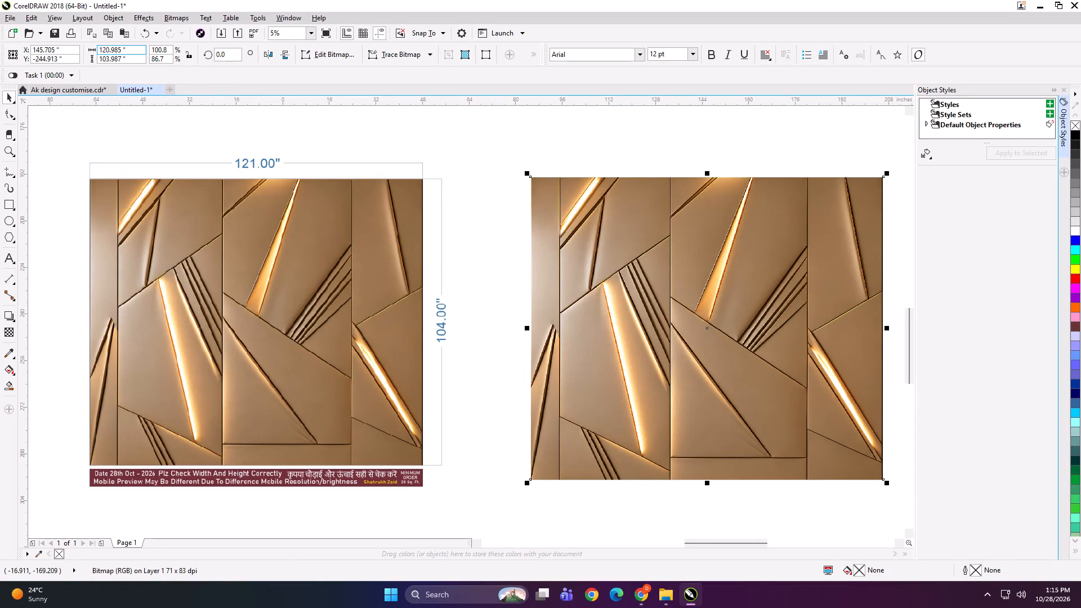
Resize the bare gold geometric image beside the dimensioned panel to exactly 121 by 104 in.
{"action": "left_click_drag", "start_coordinate": [137, 51], "coordinate": [97, 53]}
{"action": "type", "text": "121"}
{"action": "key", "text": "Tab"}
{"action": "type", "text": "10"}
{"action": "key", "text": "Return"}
Create a rectangle framing the resized geometric image and narrow it to 41 in wide.
{"action": "double_click", "coordinate": [10, 202], "text": "shift"}
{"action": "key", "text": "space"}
{"action": "left_click", "coordinate": [132, 48]}
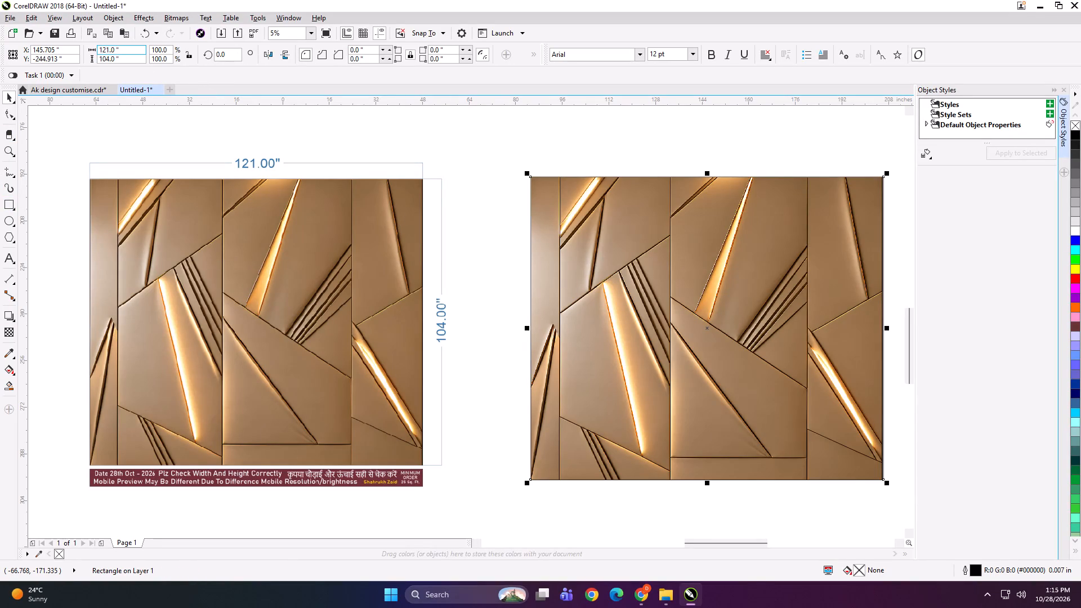
{"action": "key", "text": "ctrl+a"}
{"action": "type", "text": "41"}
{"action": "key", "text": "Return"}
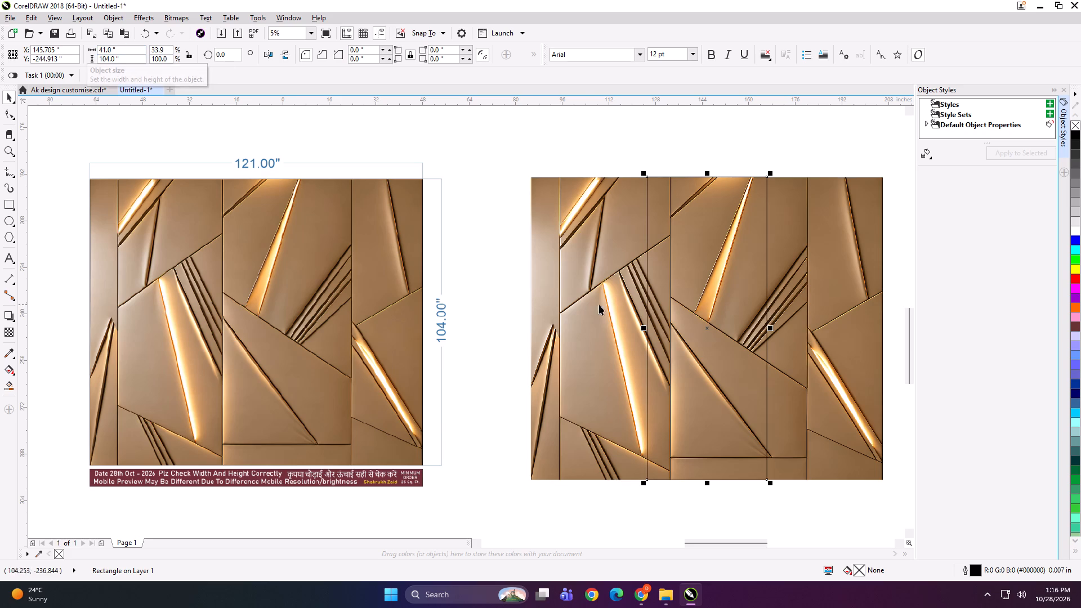
Align the 41x104 rectangle to the left edge of the larger gold geometric artwork.
{"action": "left_click", "coordinate": [602, 275], "text": "shift"}
{"action": "key", "text": "l"}
{"action": "left_click", "coordinate": [557, 141]}
Create a mirrored copy of the 41x104 rectangle on its right side, nudged 0.5 in left to overlap the first.
{"action": "left_click", "coordinate": [589, 249]}
{"action": "scroll", "coordinate": [556, 267], "scroll_direction": "down", "scroll_amount": 1}
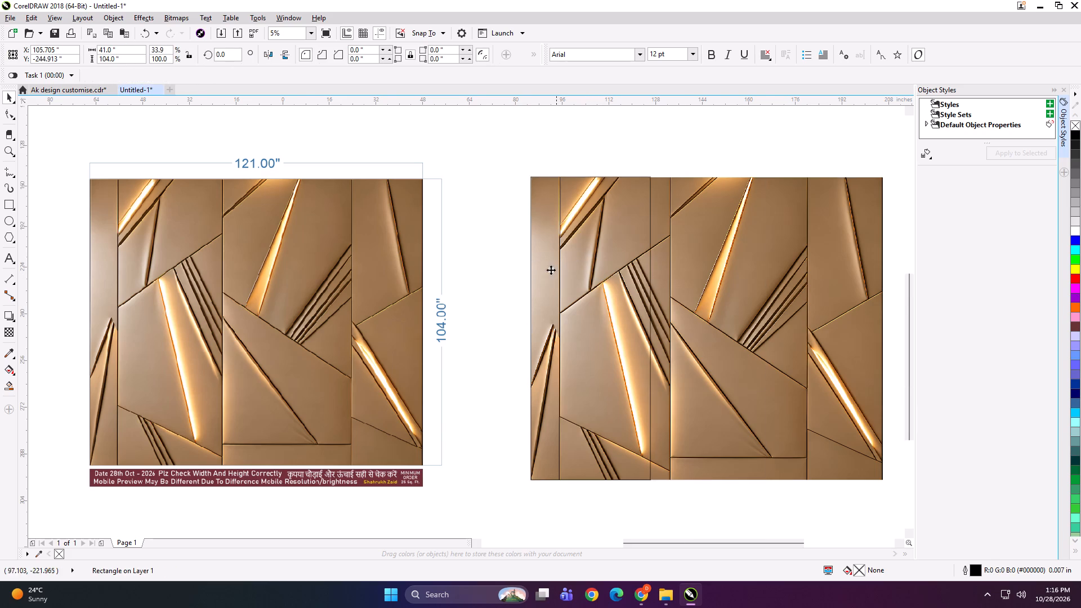
{"action": "scroll", "coordinate": [696, 281], "scroll_direction": "up", "scroll_amount": 1}
{"action": "left_click_drag", "start_coordinate": [390, 306], "coordinate": [520, 303]}
{"action": "right_click", "coordinate": [520, 303], "text": "ctrl"}
{"action": "scroll", "coordinate": [506, 301], "scroll_direction": "up", "scroll_amount": 1}
{"action": "key", "text": "Left"}
Mirror-copy the second rectangle to its right, nudge it 0.5 in left, and narrow the copy to 40 in at its right edge.
{"action": "scroll", "coordinate": [472, 305], "scroll_direction": "down", "scroll_amount": 1}
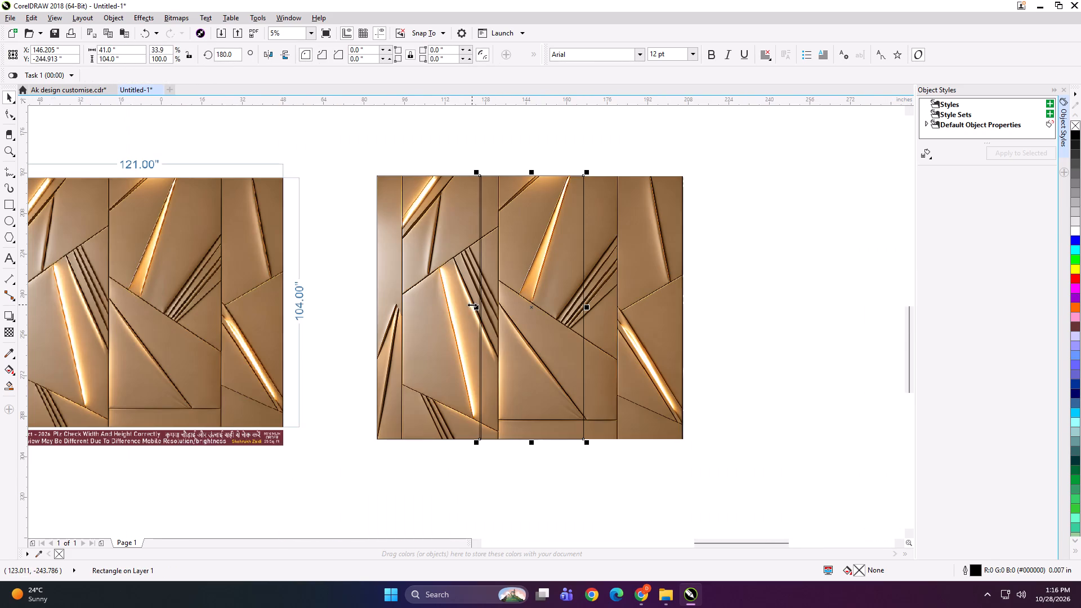
{"action": "left_click_drag", "start_coordinate": [472, 309], "coordinate": [591, 309]}
{"action": "right_click", "coordinate": [591, 309], "text": "ctrl"}
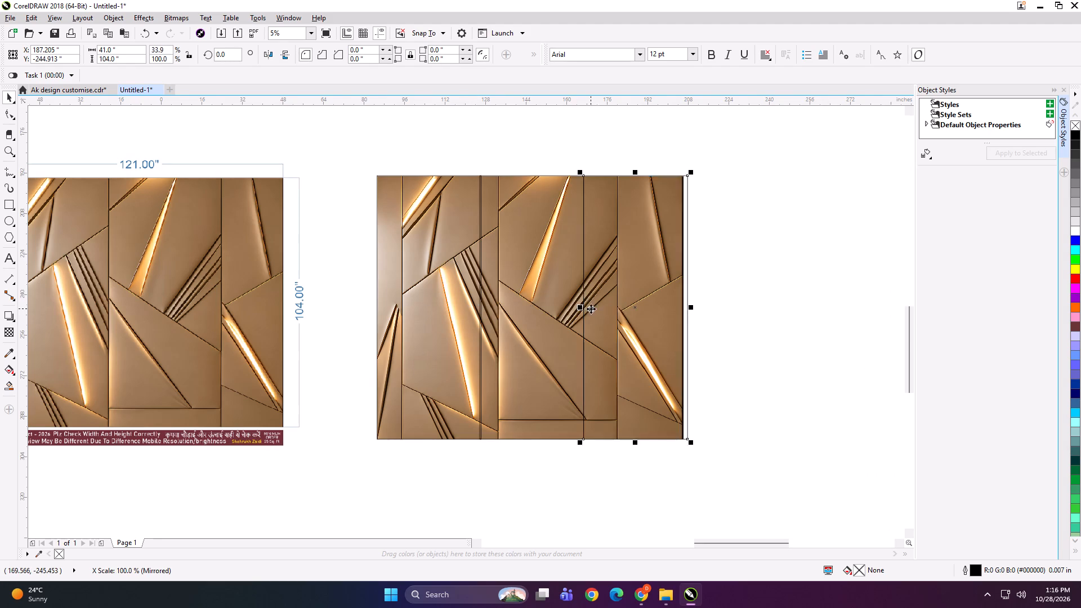
{"action": "scroll", "coordinate": [591, 309], "scroll_direction": "up", "scroll_amount": 1}
{"action": "key", "text": "Left"}
{"action": "scroll", "coordinate": [774, 300], "scroll_direction": "up", "scroll_amount": 3}
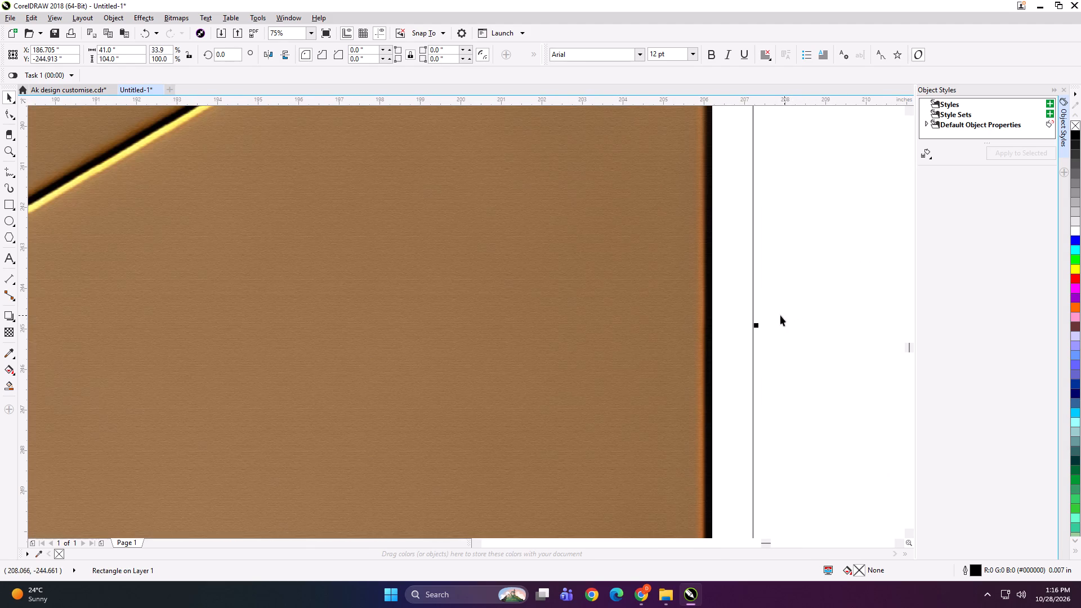
{"action": "scroll", "coordinate": [765, 321], "scroll_direction": "up", "scroll_amount": 1}
{"action": "left_click_drag", "start_coordinate": [748, 329], "coordinate": [665, 324]}
Group the three panel rectangles covering the gold geometric artwork.
{"action": "scroll", "coordinate": [720, 308], "scroll_direction": "down", "scroll_amount": 5}
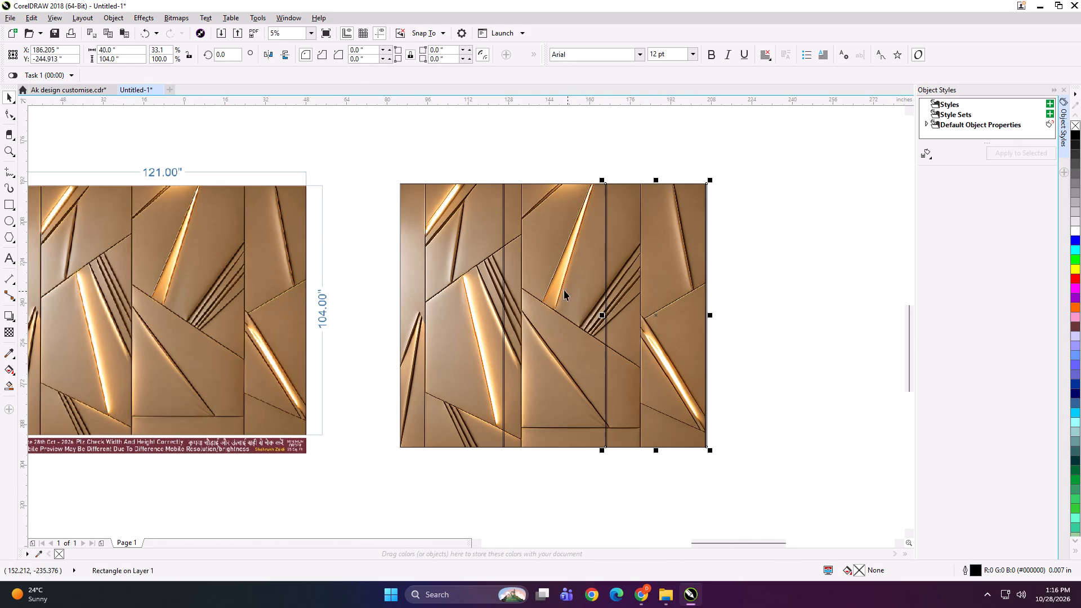
{"action": "left_click", "coordinate": [560, 289], "text": "shift"}
{"action": "left_click", "coordinate": [463, 293], "text": "shift"}
{"action": "key", "text": "ctrl+g"}
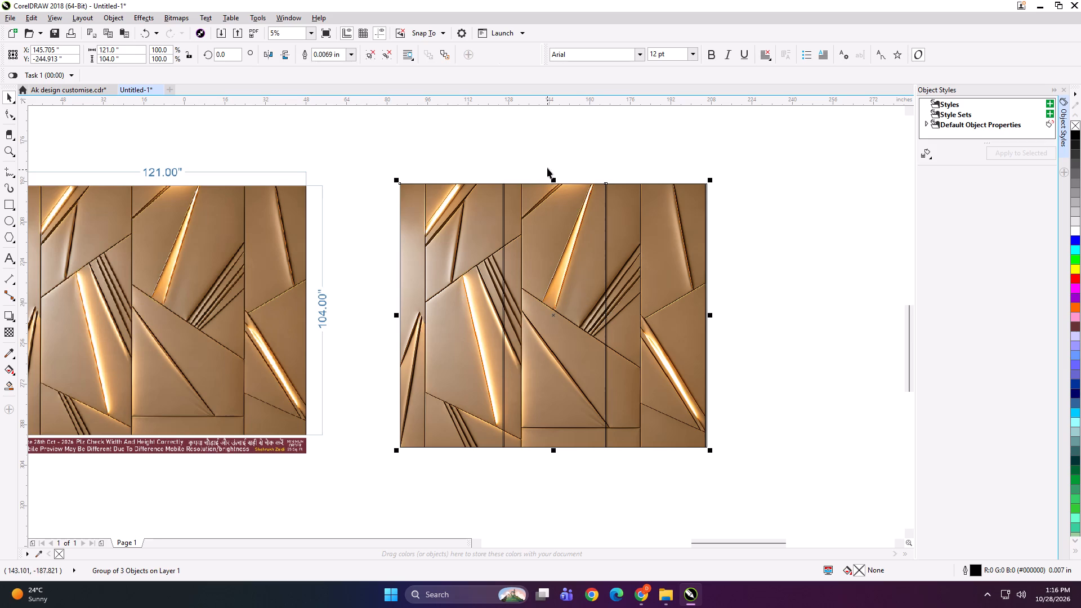
PowerClip the gold geometric artwork into the grouped rectangles, and ungroup them into separate panels.
{"action": "left_click", "coordinate": [548, 166]}
{"action": "left_click", "coordinate": [552, 218], "text": "alt"}
{"action": "key", "text": "shift+Return"}
{"action": "left_click", "coordinate": [552, 218]}
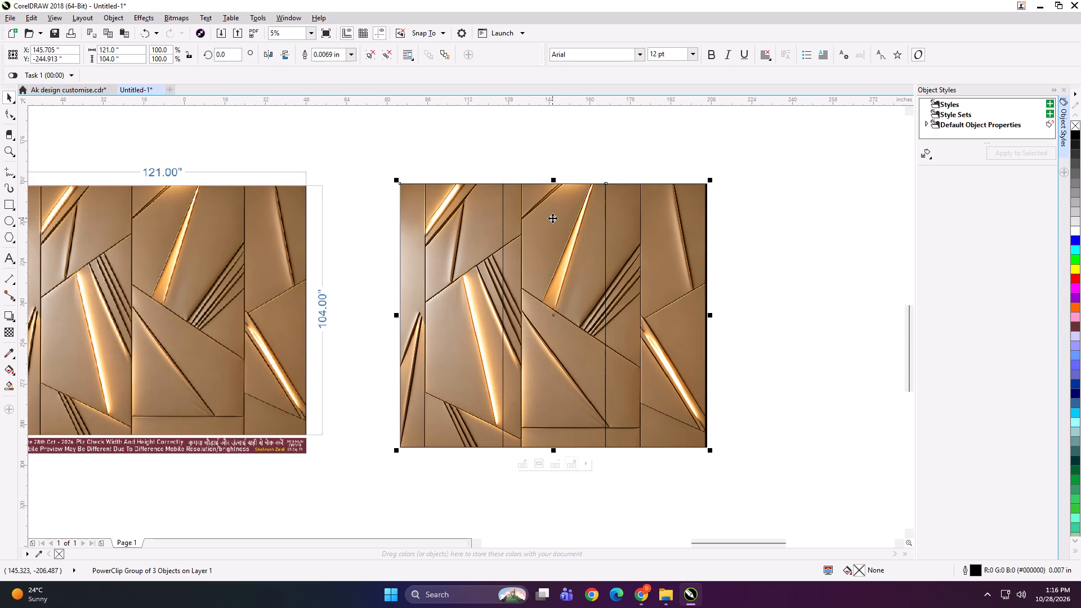
{"action": "key", "text": "ctrl+u"}
{"action": "scroll", "coordinate": [556, 224], "scroll_direction": "down", "scroll_amount": 1}
{"action": "left_click", "coordinate": [404, 221], "text": "shift"}
{"action": "key", "text": "shift+F2"}
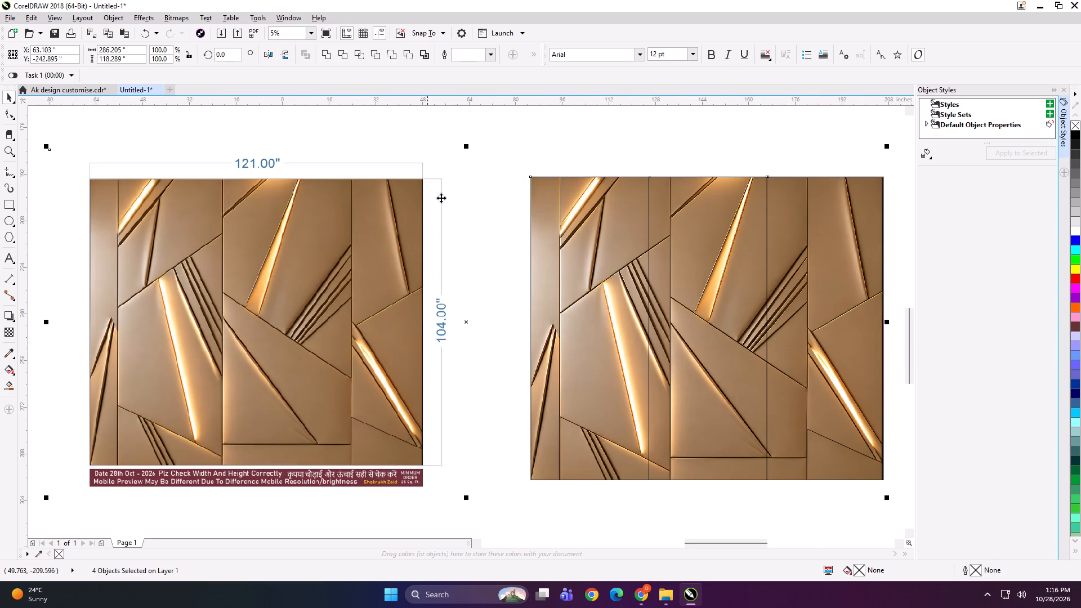
{"action": "left_click", "coordinate": [583, 142]}
{"action": "left_click", "coordinate": [556, 224]}
{"action": "left_click", "coordinate": [610, 143]}
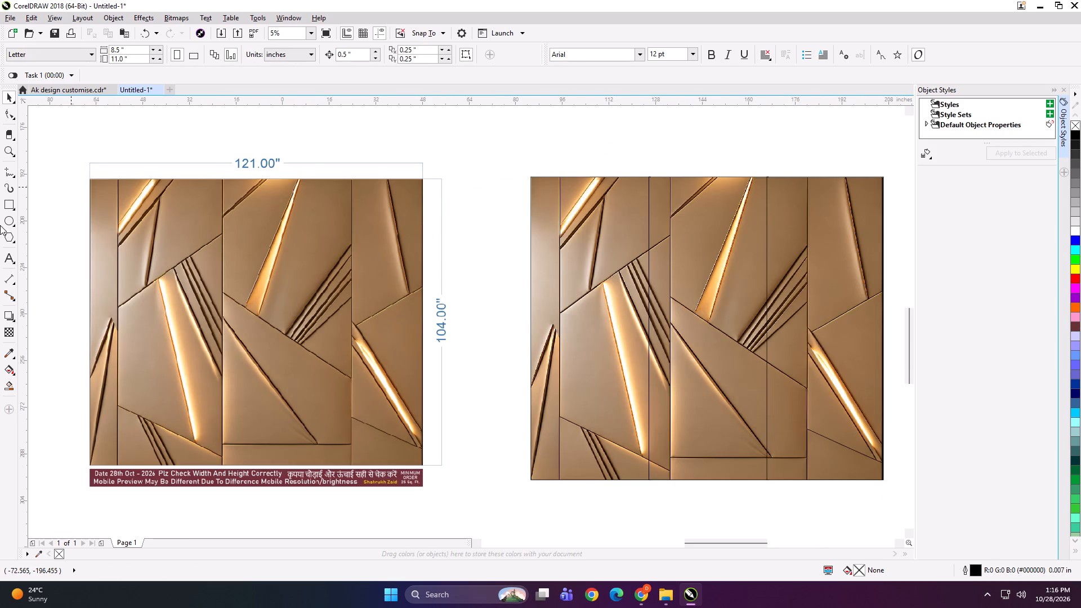
Add the text "121*104 PANEL 1" on the first panel's top edge and copy it.
{"action": "left_click", "coordinate": [11, 257]}
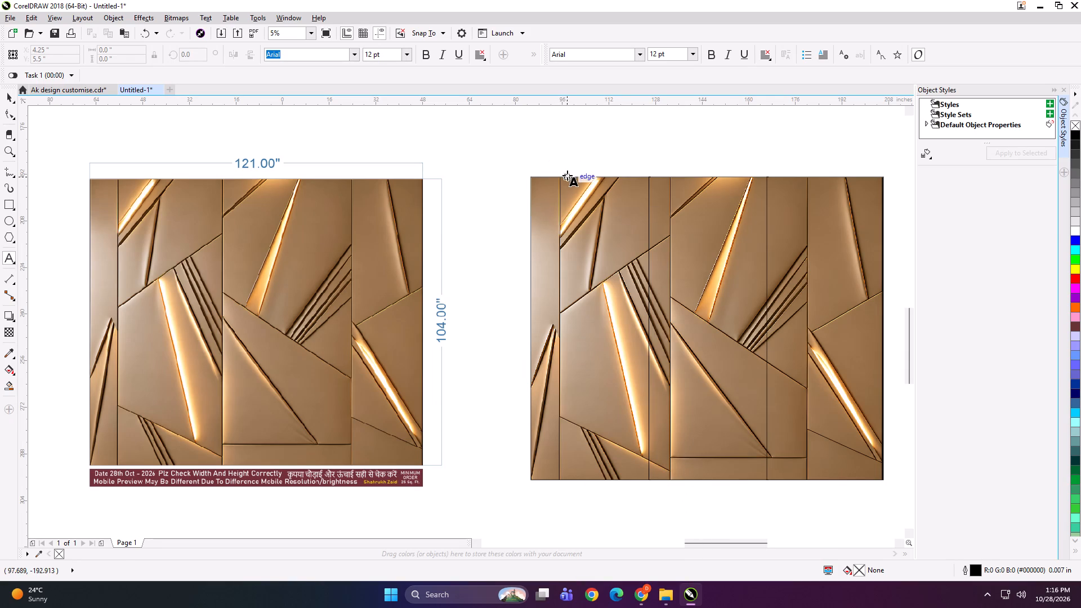
{"action": "left_click", "coordinate": [567, 175]}
{"action": "type", "text": "121*104 PANEL 1"}
{"action": "key", "text": "ctrl+a"}
{"action": "key", "text": "ctrl+c"}
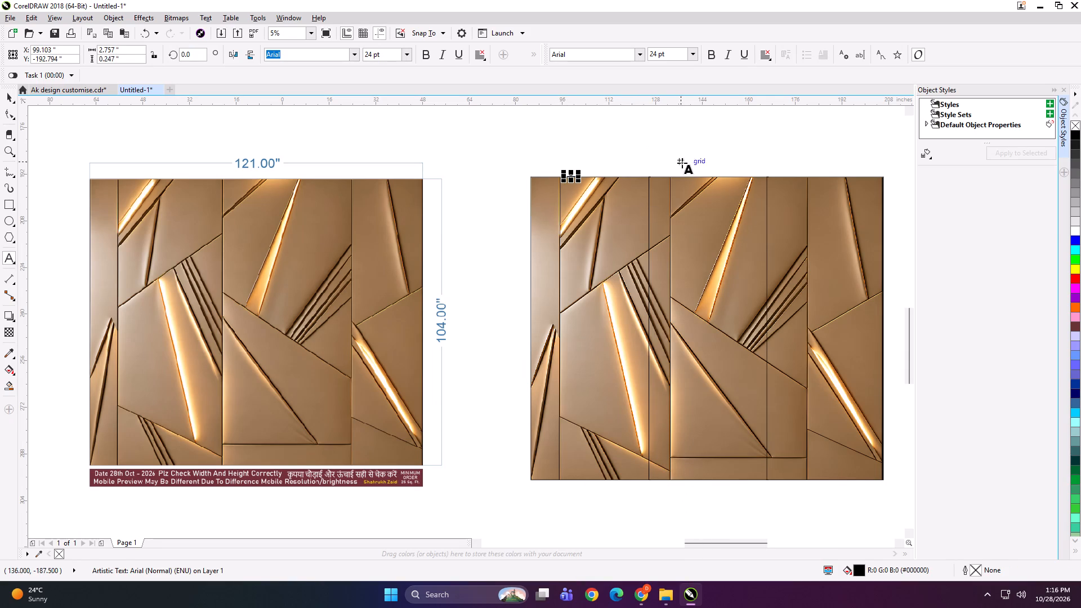
Paste the label on the second and third panels' top edges, changing its number to 2 and 3 respectively.
{"action": "left_click", "coordinate": [692, 176]}
{"action": "key", "text": "ctrl+v"}
{"action": "key", "text": "BackSpace"}
{"action": "key", "text": "2"}
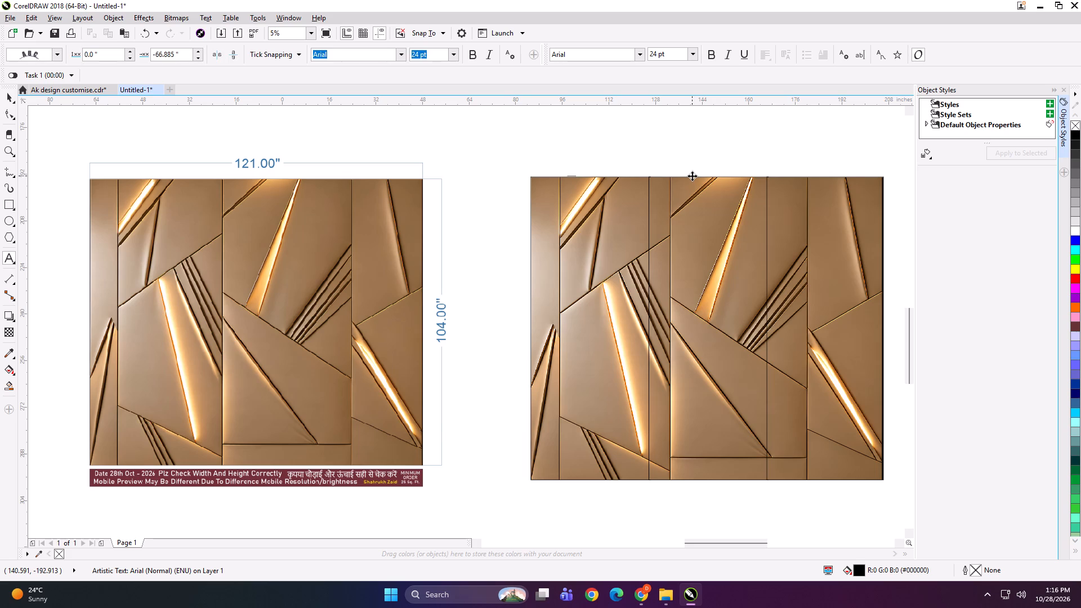
{"action": "left_click", "coordinate": [787, 176]}
{"action": "key", "text": "ctrl+v"}
{"action": "key", "text": "BackSpace"}
{"action": "key", "text": "3"}
{"action": "left_click", "coordinate": [9, 99]}
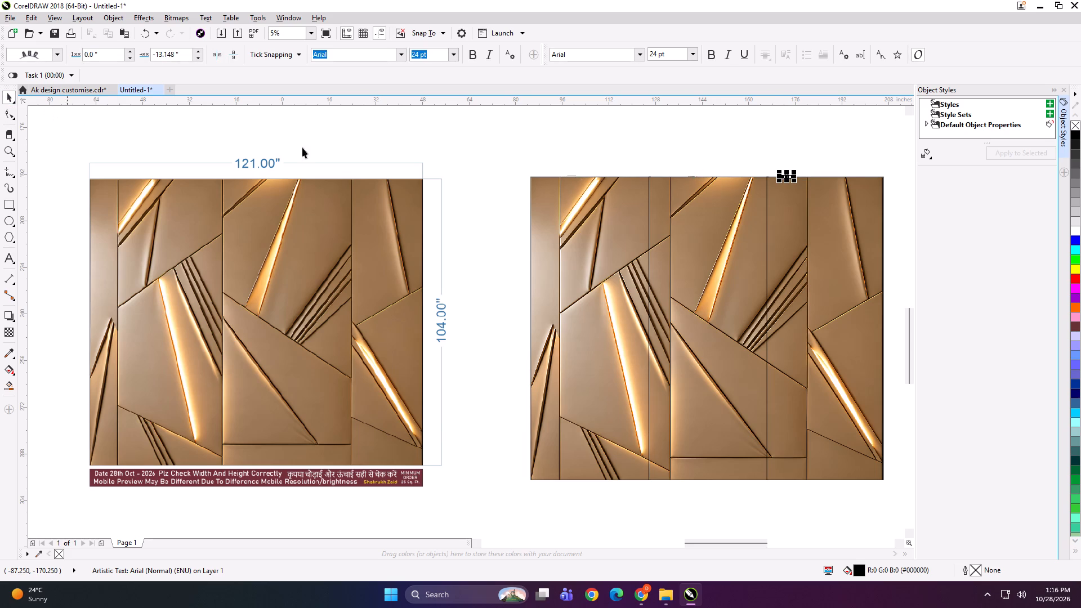
Group each of the three artwork panels with its own text label.
{"action": "left_click", "coordinate": [851, 246], "text": "shift"}
{"action": "key", "text": "ctrl+g"}
{"action": "left_click_drag", "start_coordinate": [746, 147], "coordinate": [664, 223]}
{"action": "double_click", "coordinate": [681, 222], "text": "shift"}
{"action": "key", "text": "ctrl+g"}
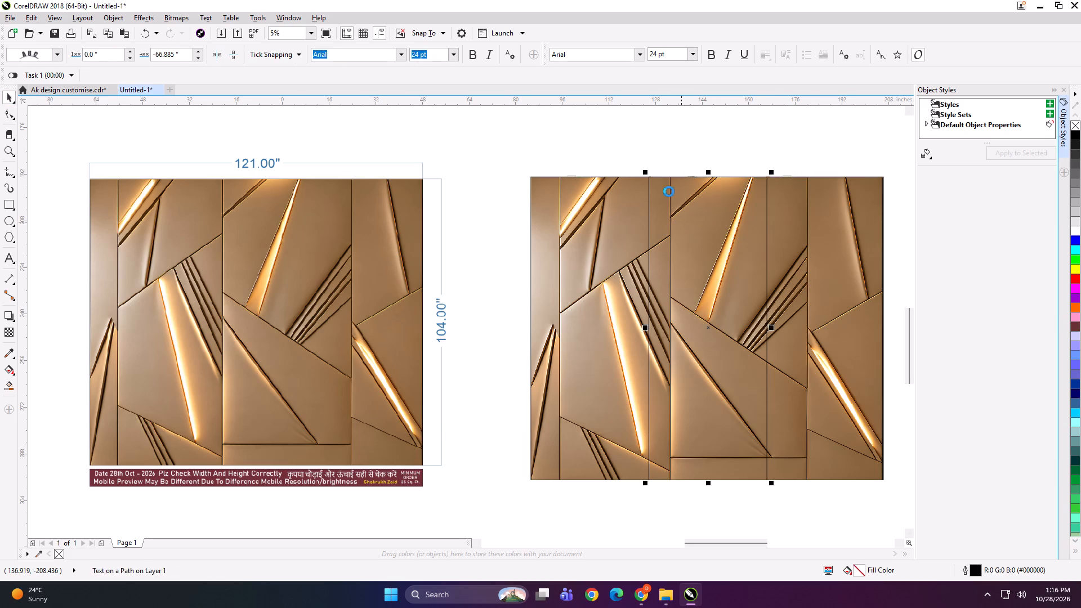
{"action": "left_click_drag", "start_coordinate": [655, 148], "coordinate": [516, 243]}
{"action": "left_click", "coordinate": [575, 235], "text": "shift"}
{"action": "key", "text": "ctrl+g"}
Start exporting the first panel and create and open a folder named "WALL PARADISE {121x104} NW" inside folder 28.
{"action": "key", "text": "ctrl+e"}
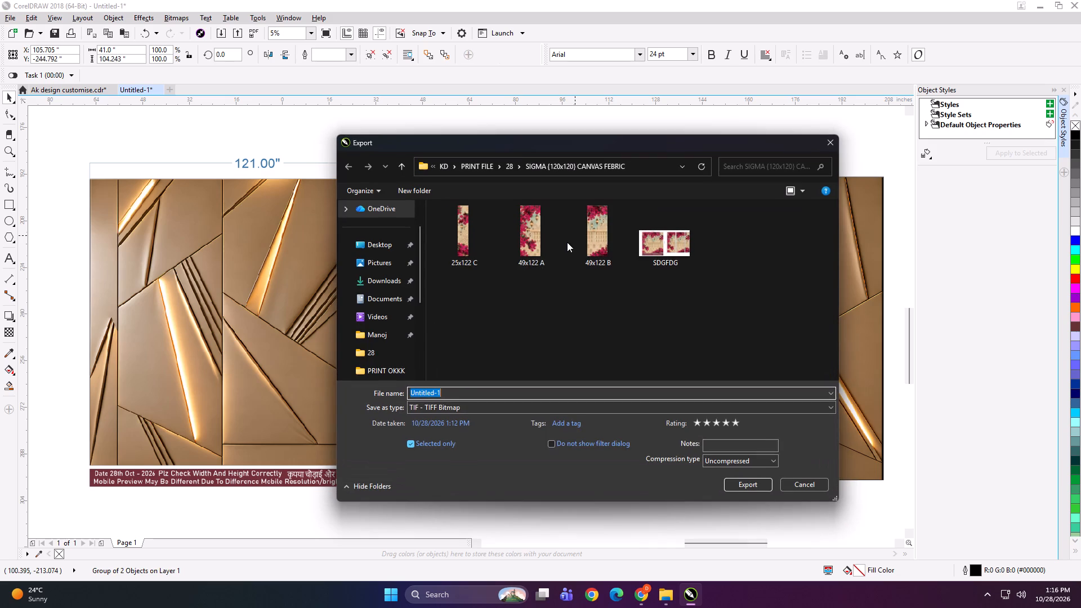
{"action": "left_click", "coordinate": [403, 165]}
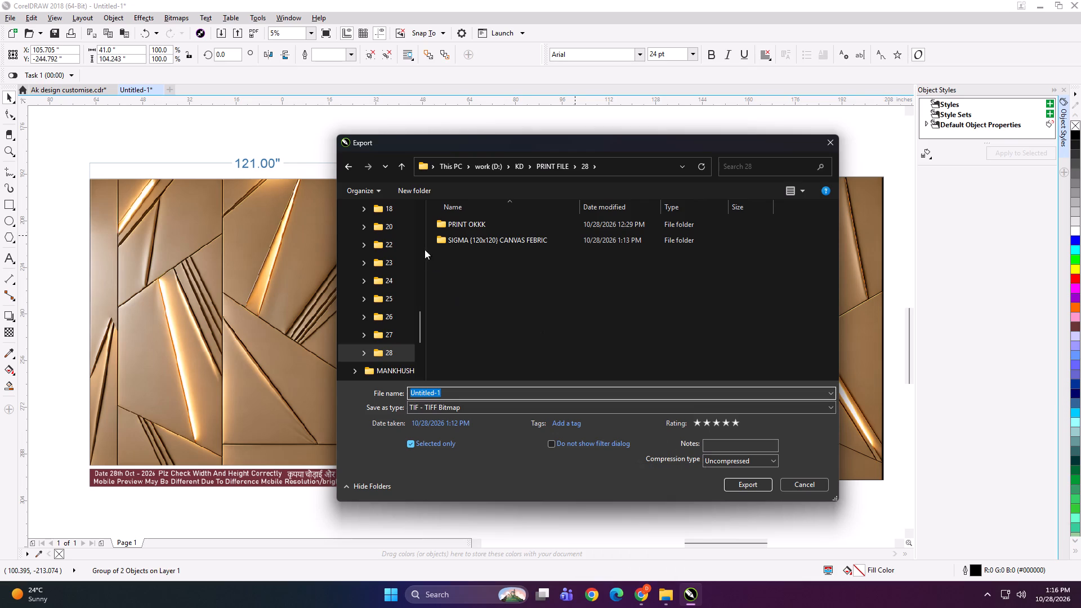
{"action": "left_click", "coordinate": [414, 194]}
{"action": "type", "text": "WALL PARADISE"}
{"action": "key", "text": "space"}
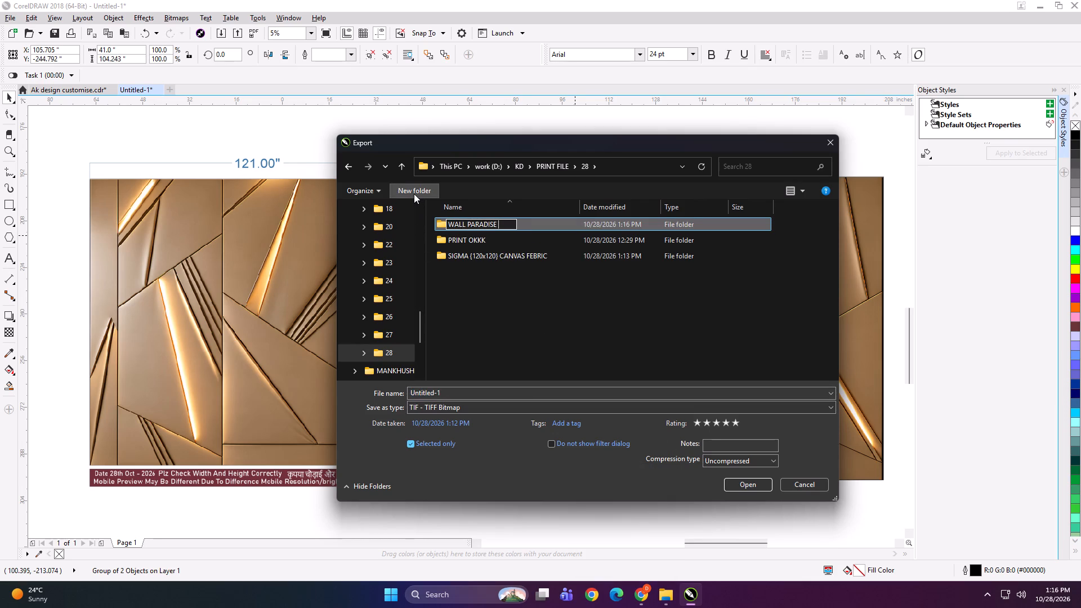
{"action": "key", "text": "shift+braceleft"}
{"action": "key", "text": "shift+braceright"}
{"action": "key", "text": "Left"}
{"action": "type", "text": "12"}
{"action": "key", "text": "1"}
{"action": "type", "text": "x01"}
{"action": "key", "text": "BackSpace"}
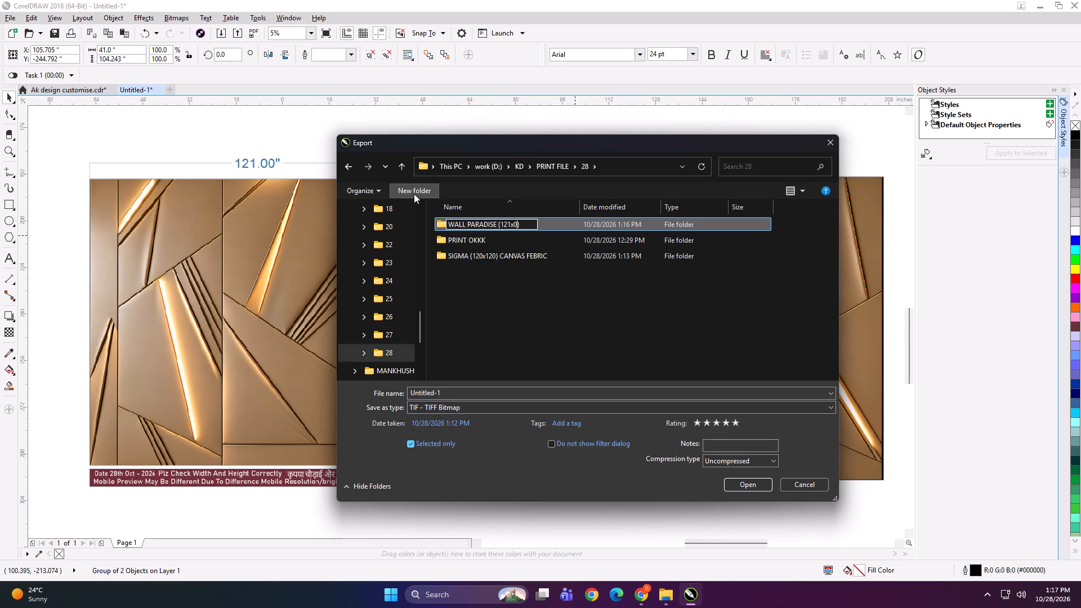
{"action": "key", "text": "1"}
{"action": "key", "text": "BackSpace"}
{"action": "key", "text": "BackSpace"}
{"action": "type", "text": "104"}
{"action": "key", "text": "Right"}
{"action": "key", "text": "space"}
{"action": "type", "text": "NW"}
{"action": "key", "text": "Return"}
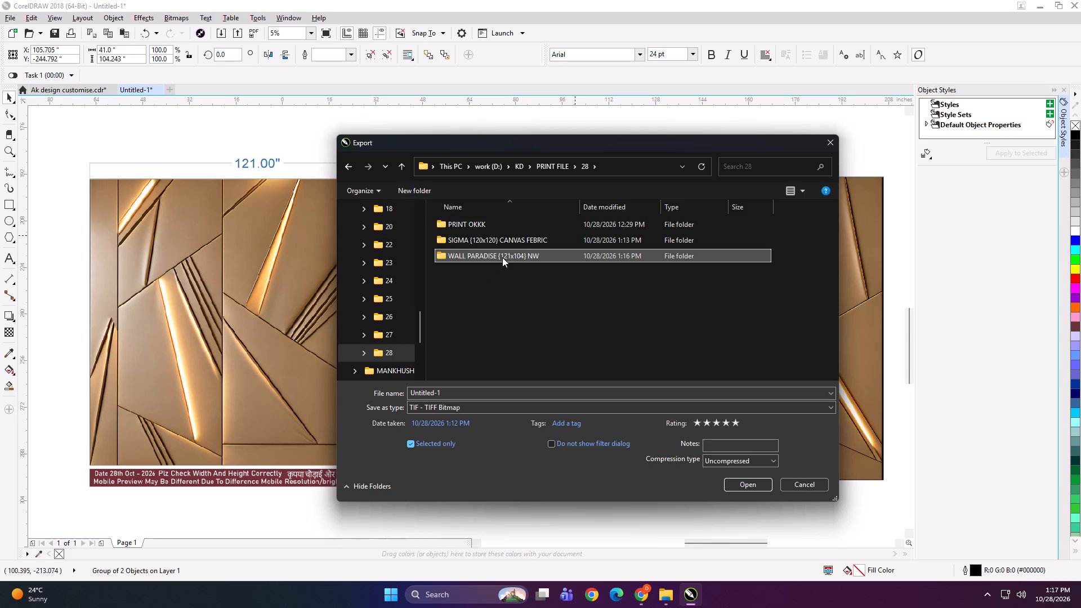
{"action": "double_click", "coordinate": [502, 257]}
Export the first panel as a TIFF named "41x104 A NW".
{"action": "left_click", "coordinate": [498, 386]}
{"action": "left_click", "coordinate": [498, 390]}
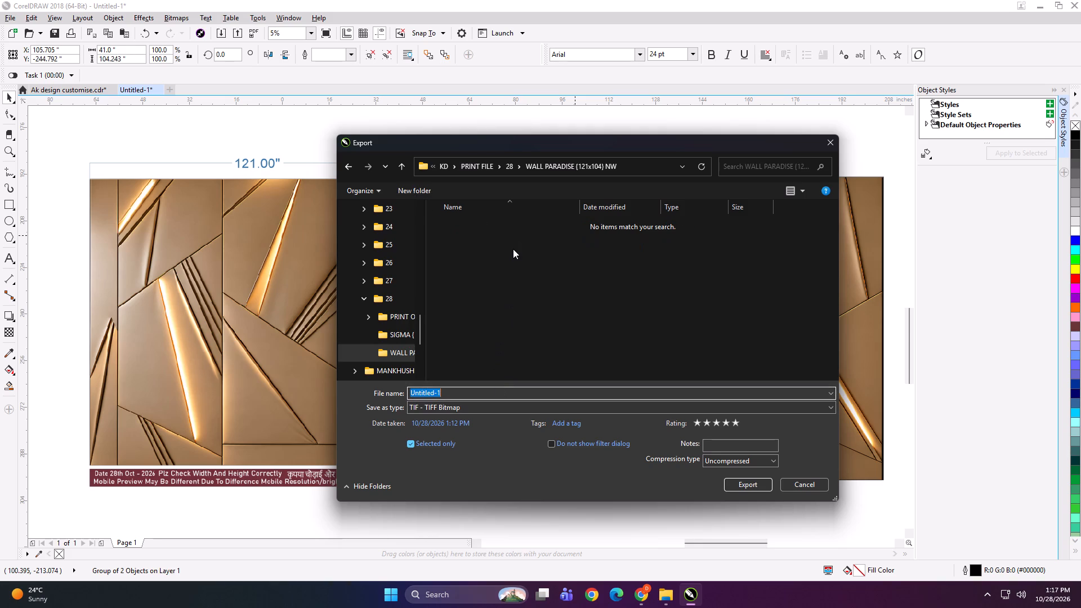
{"action": "type", "text": "41x104 A NW"}
{"action": "key", "text": "Return"}
{"action": "key", "text": "Return"}
Export the middle panel as a TIFF named "41x104 B NW" in the same folder.
{"action": "left_click", "coordinate": [695, 270]}
{"action": "key", "text": "ctrl+e"}
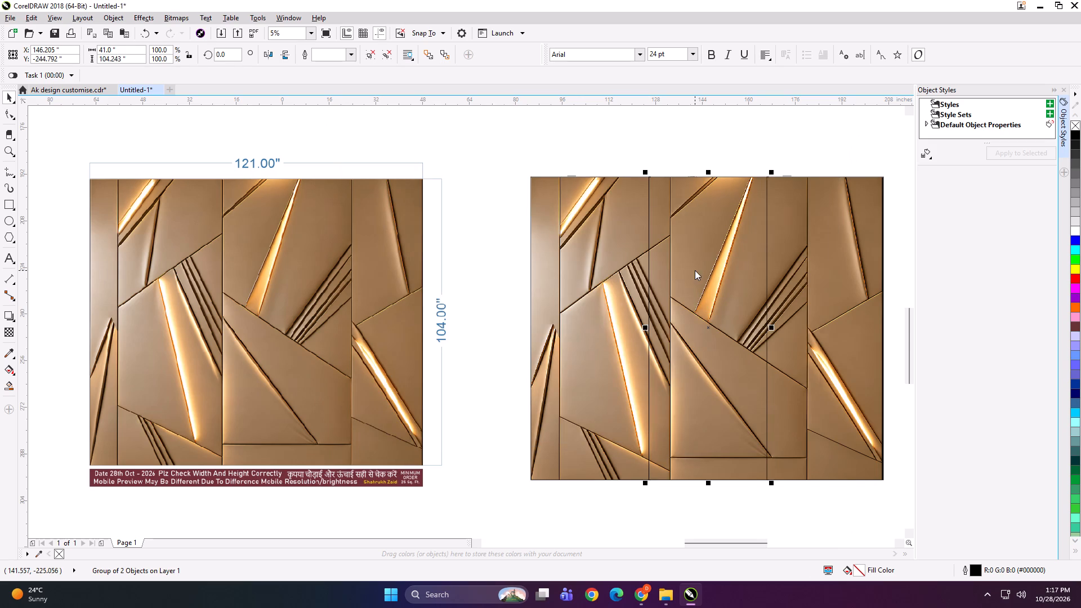
{"action": "left_click", "coordinate": [468, 243]}
{"action": "double_click", "coordinate": [435, 392]}
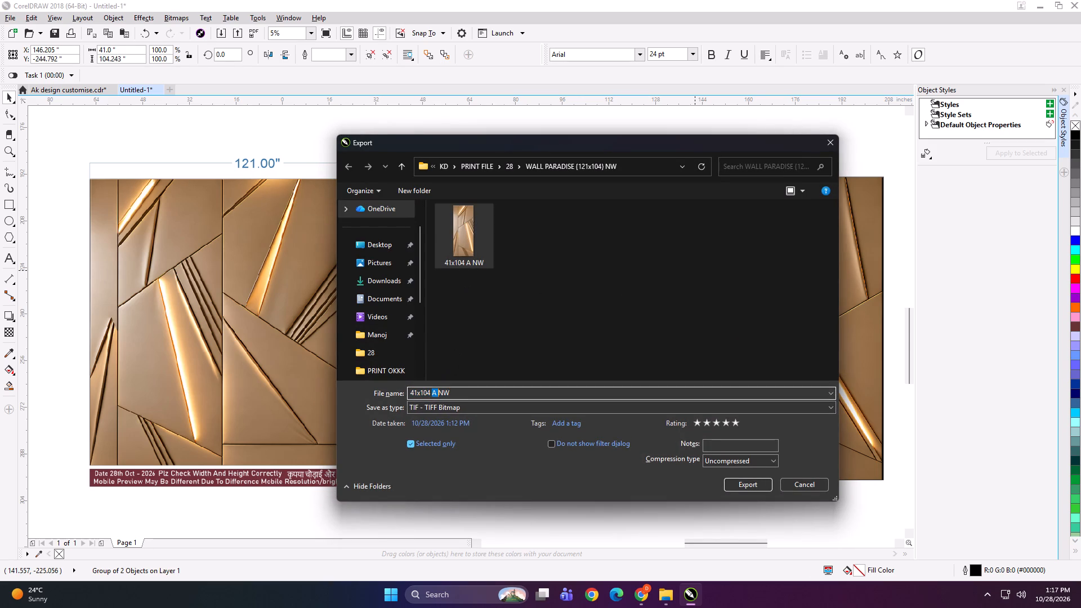
{"action": "type", "text": "B"}
{"action": "key", "text": "space"}
{"action": "key", "text": "Return"}
{"action": "key", "text": "Return"}
Export the third panel as a TIFF named "40x104 C NW" in the same folder.
{"action": "left_click", "coordinate": [837, 277]}
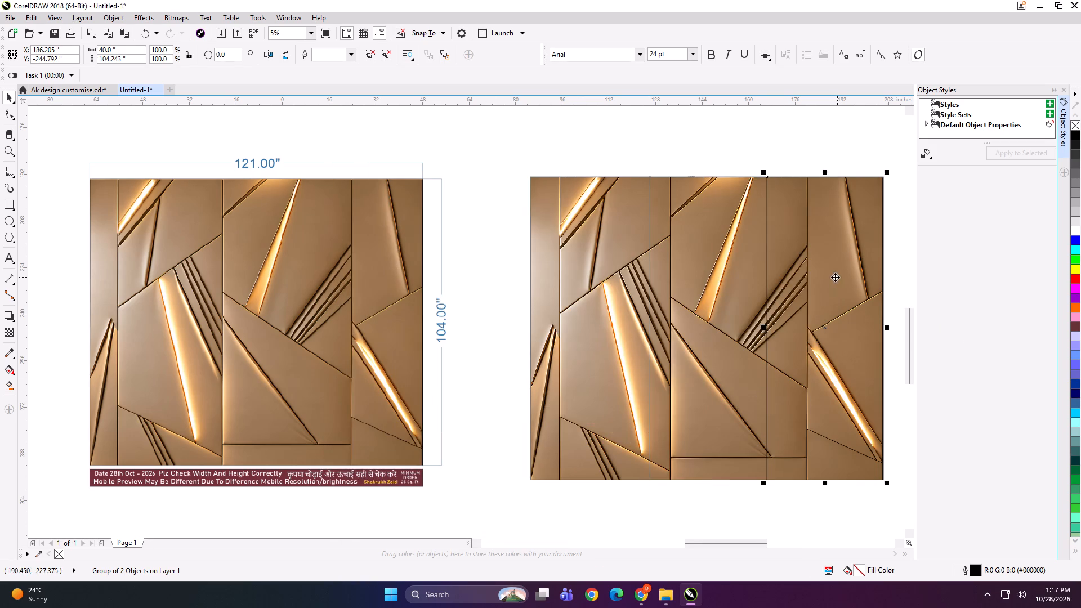
{"action": "key", "text": "ctrl+e"}
{"action": "type", "text": "40x14 C NW"}
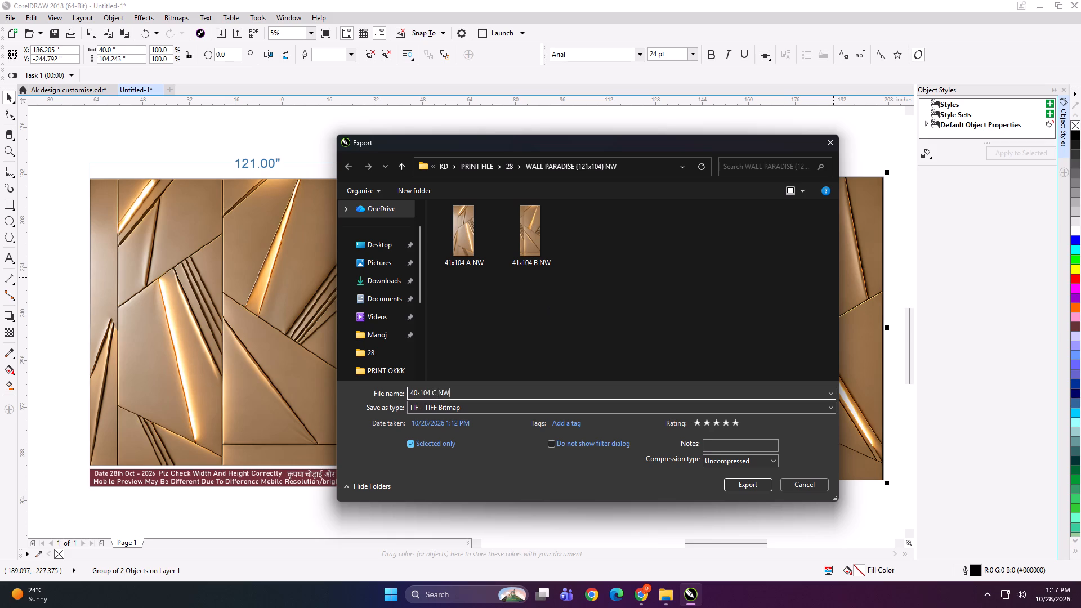
{"action": "key", "text": "Return"}
{"action": "key", "text": "Return"}
Spread the panels apart by moving the first one 4.5 in left and the third one 4.5 in right.
{"action": "scroll", "coordinate": [526, 293], "scroll_direction": "down", "scroll_amount": 1}
{"action": "left_click", "coordinate": [560, 294]}
{"action": "key", "text": "Left"}
{"action": "key", "text": "Left"}
{"action": "key", "text": "Left"}
{"action": "key", "text": "Left"}
{"action": "key", "text": "Left"}
{"action": "key", "text": "Left"}
{"action": "key", "text": "Left"}
{"action": "key", "text": "Left"}
{"action": "key", "text": "Left"}
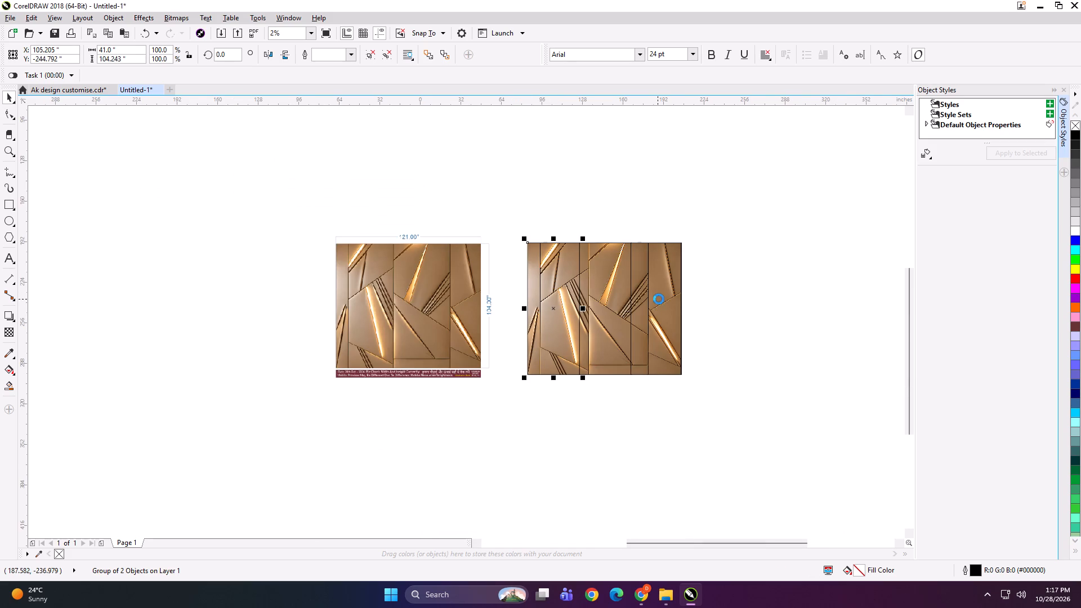
{"action": "left_click", "coordinate": [660, 299]}
{"action": "key", "text": "Right"}
{"action": "key", "text": "Right"}
{"action": "key", "text": "Right"}
{"action": "key", "text": "Right"}
{"action": "key", "text": "Right"}
{"action": "key", "text": "Right"}
{"action": "key", "text": "Right"}
{"action": "key", "text": "Right"}
{"action": "key", "text": "Right"}
Move the three separated panels closer to the dimensioned 121x104 layout and group them all together.
{"action": "left_click_drag", "start_coordinate": [749, 214], "coordinate": [485, 413]}
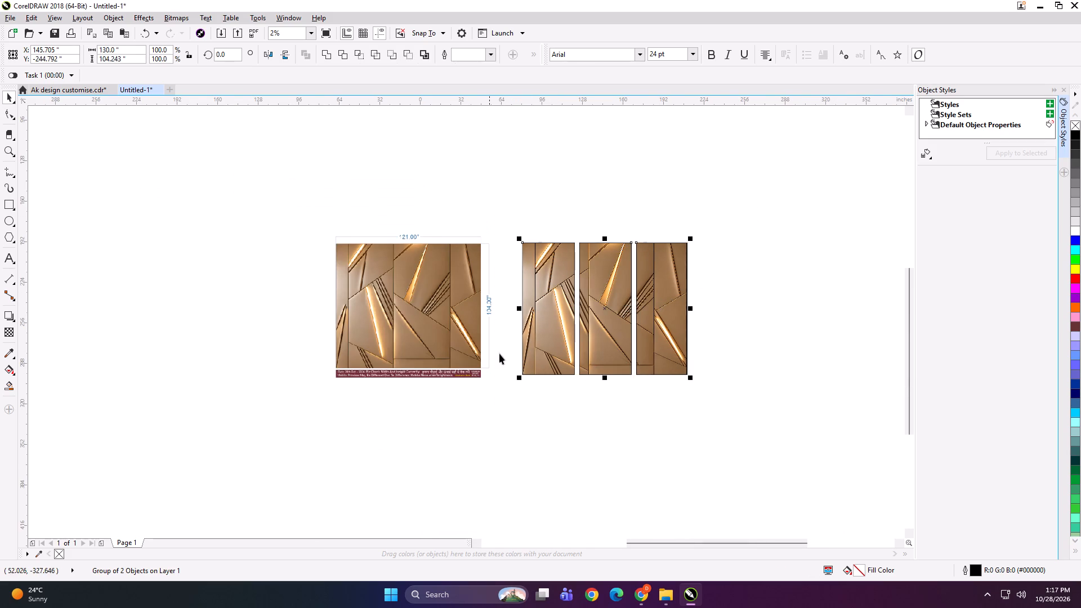
{"action": "scroll", "coordinate": [538, 311], "scroll_direction": "up", "scroll_amount": 1}
{"action": "left_click_drag", "start_coordinate": [550, 305], "coordinate": [516, 301]}
{"action": "left_click", "coordinate": [415, 311], "text": "shift"}
{"action": "key", "text": "ctrl+g"}
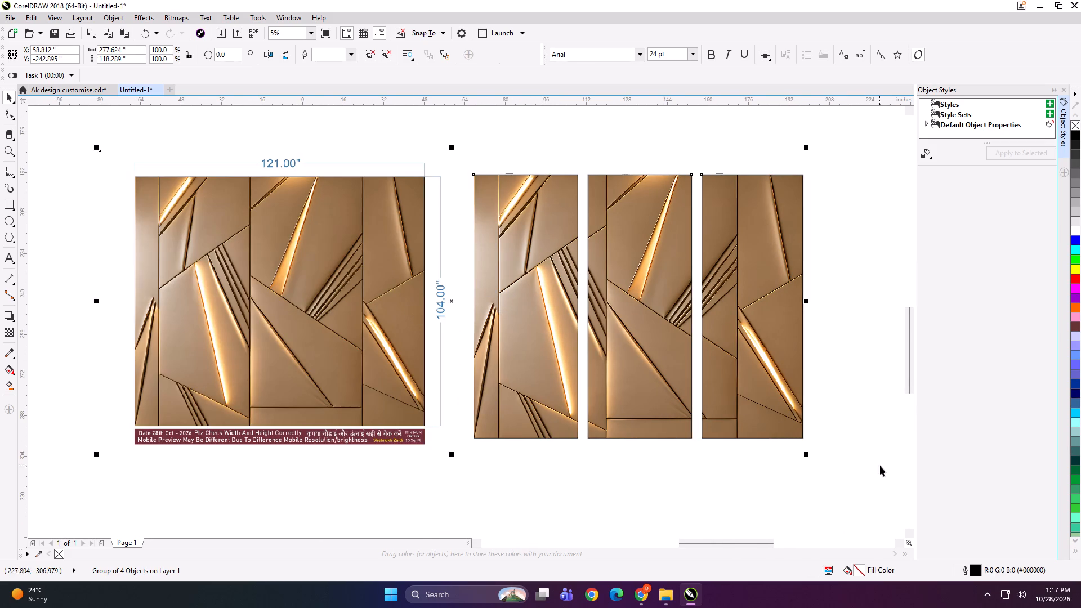
Scale the grouped layout down to about 4.0 by 1.7 in.
{"action": "left_click_drag", "start_coordinate": [809, 455], "coordinate": [458, 316], "text": "shift"}
{"action": "scroll", "coordinate": [457, 302], "scroll_direction": "up", "scroll_amount": 3}
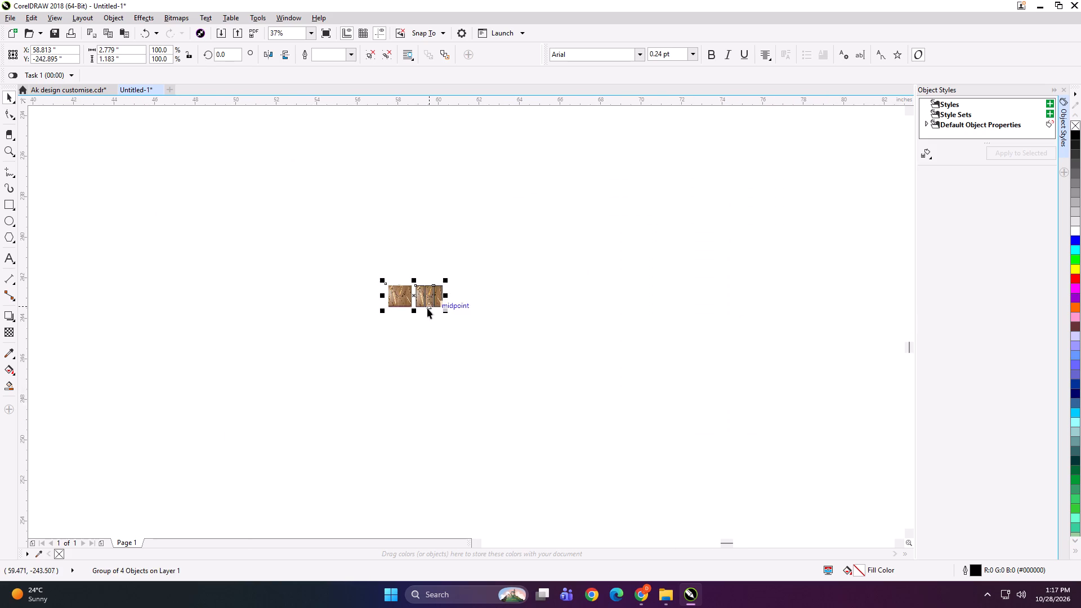
{"action": "scroll", "coordinate": [403, 298], "scroll_direction": "up", "scroll_amount": 3}
{"action": "left_click_drag", "start_coordinate": [681, 382], "coordinate": [758, 436], "text": "shift"}
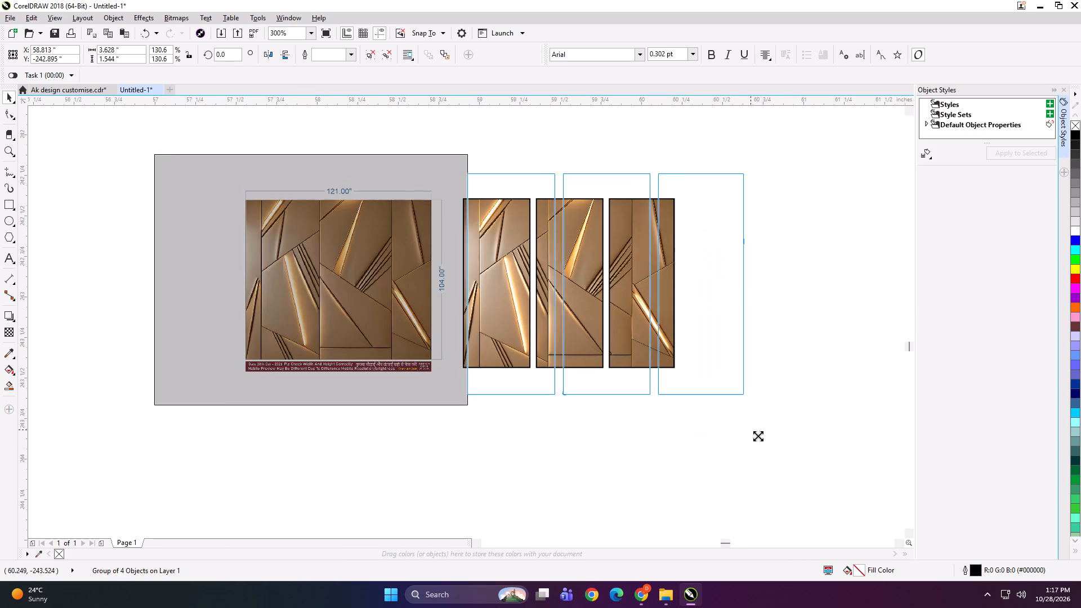
{"action": "left_click_drag", "start_coordinate": [758, 436], "coordinate": [780, 451], "text": "shift"}
Export the reduced layout preview as a TIFF named "SFDG" in the WALL PARADISE folder.
{"action": "scroll", "coordinate": [713, 360], "scroll_direction": "down", "scroll_amount": 1}
{"action": "key", "text": "ctrl+e"}
{"action": "type", "text": "SFDG"}
{"action": "key", "text": "Return"}
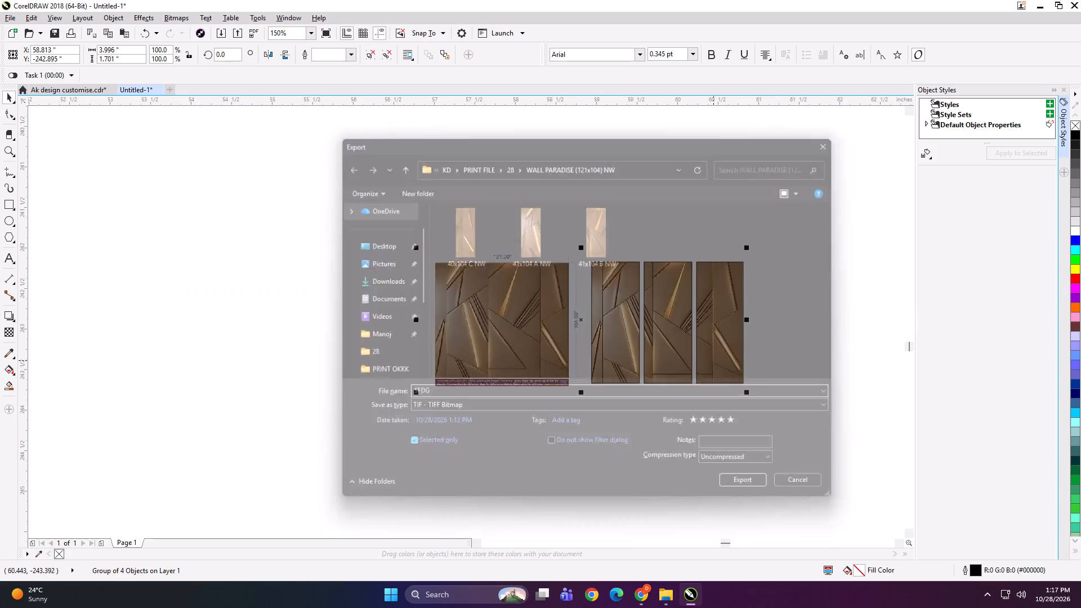
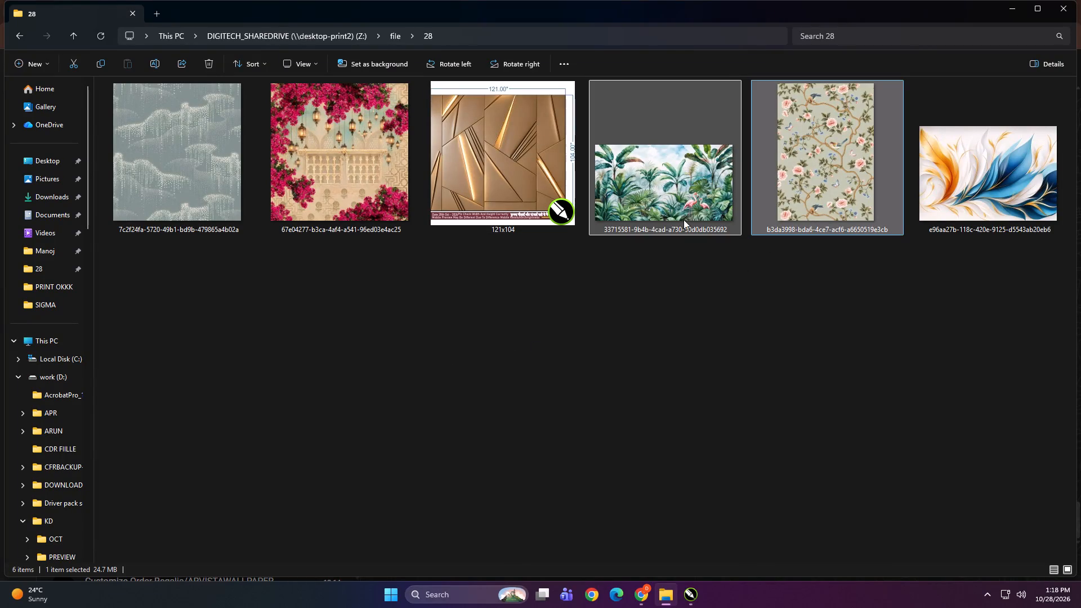
Import the tropical and floral artwork from folder 28, place the floral image beside its 46x66 panel, and enlarge it to about 94 by 134.5 in.
{"action": "left_click_drag", "start_coordinate": [691, 176], "coordinate": [624, 469]}
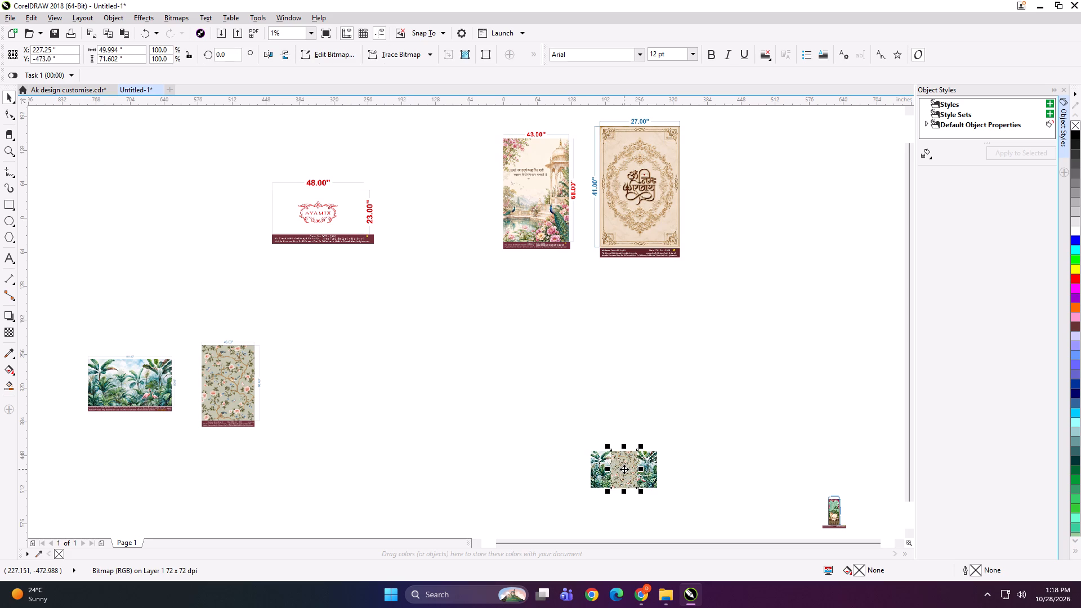
{"action": "left_click", "coordinate": [462, 369]}
{"action": "left_click_drag", "start_coordinate": [624, 466], "coordinate": [291, 371]}
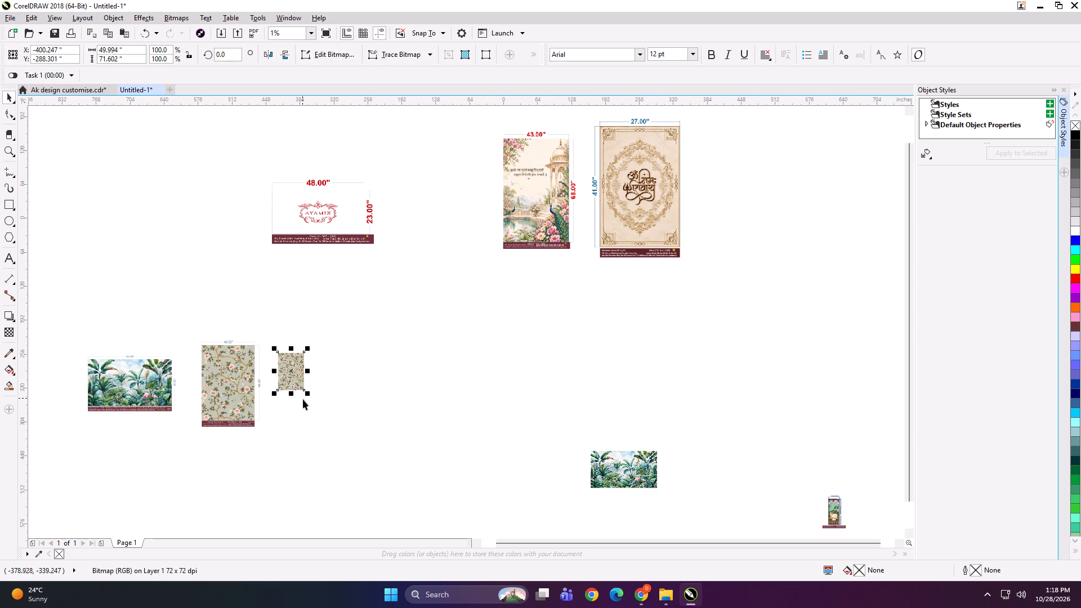
{"action": "left_click_drag", "start_coordinate": [310, 395], "coordinate": [346, 428]}
Move the dimensioned 101-inch-wide tropical panel just past the floral image and place the imported tropical image beside it.
{"action": "left_click_drag", "start_coordinate": [124, 381], "coordinate": [401, 380]}
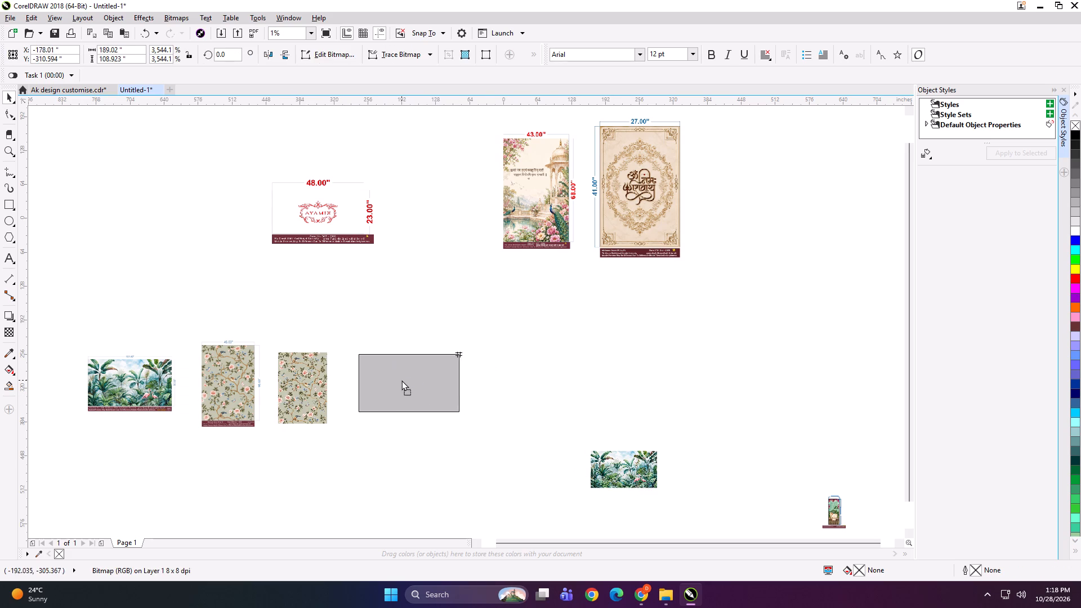
{"action": "left_click_drag", "start_coordinate": [401, 380], "coordinate": [391, 380]}
{"action": "left_click_drag", "start_coordinate": [610, 484], "coordinate": [471, 389]}
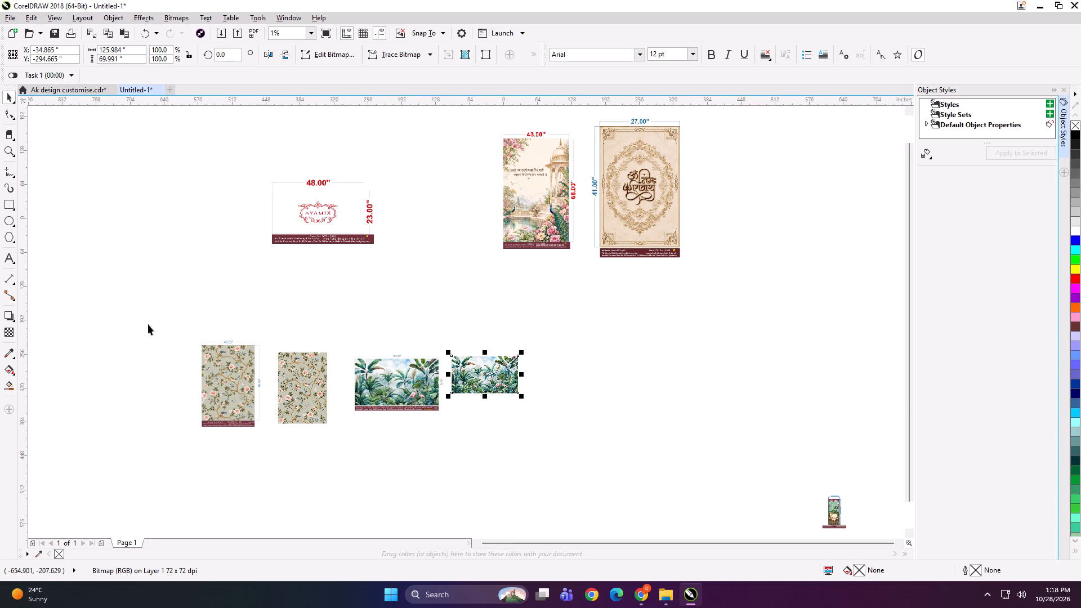
{"action": "left_click_drag", "start_coordinate": [135, 311], "coordinate": [625, 514]}
{"action": "key", "text": "shift+F2"}
{"action": "left_click", "coordinate": [493, 136]}
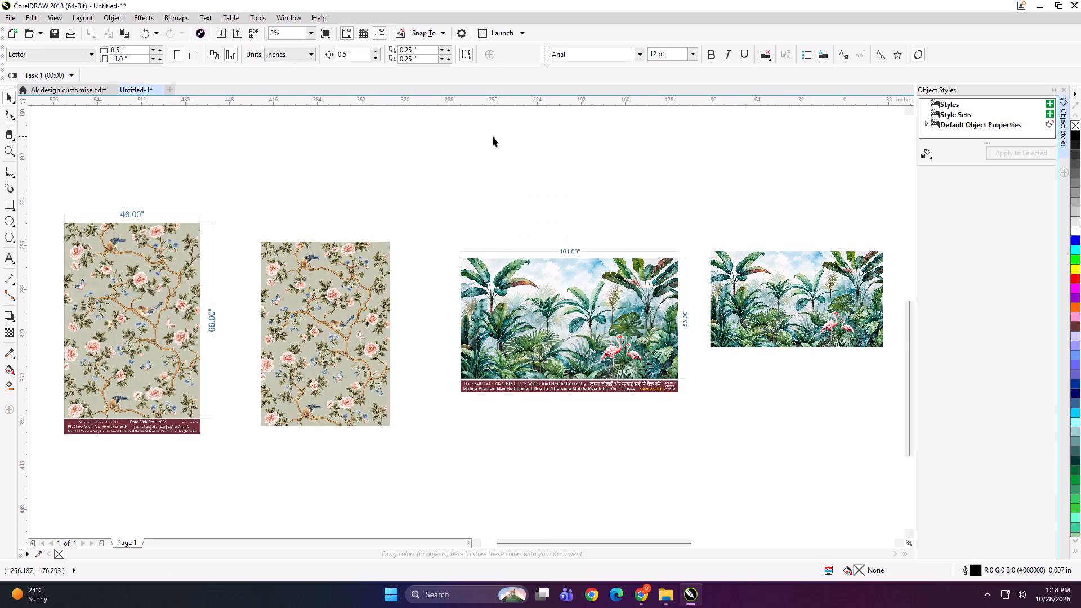
Move the imported floral image slightly closer to its dimensioned panel and resize it to 46 by 66 in.
{"action": "left_click_drag", "start_coordinate": [359, 316], "coordinate": [336, 294]}
{"action": "left_click_drag", "start_coordinate": [133, 52], "coordinate": [62, 48]}
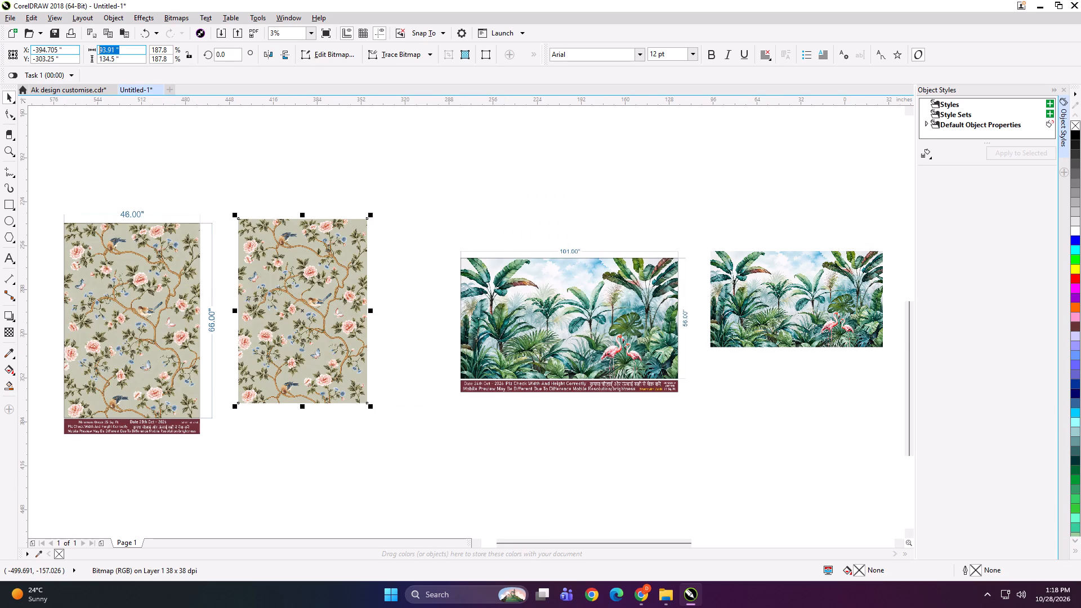
{"action": "type", "text": "46"}
{"action": "key", "text": "Tab"}
{"action": "type", "text": "66"}
{"action": "key", "text": "Return"}
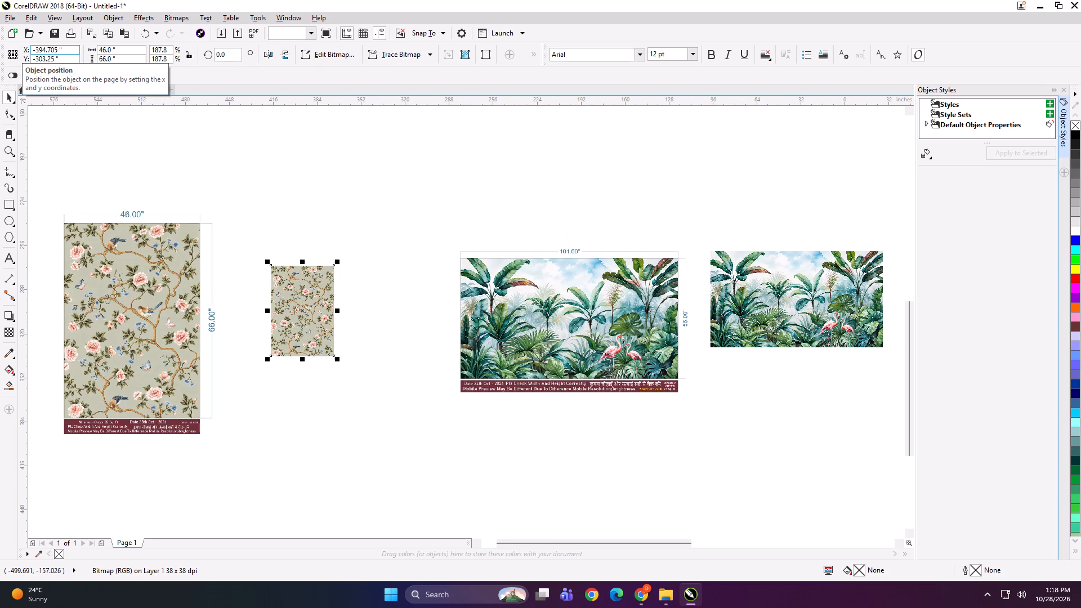
Add a 46 by 66 in rectangle outline around the resized floral image and group the two together.
{"action": "double_click", "coordinate": [10, 203], "text": "shift"}
{"action": "key", "text": "shift+space"}
{"action": "left_click_drag", "start_coordinate": [245, 233], "coordinate": [247, 234]}
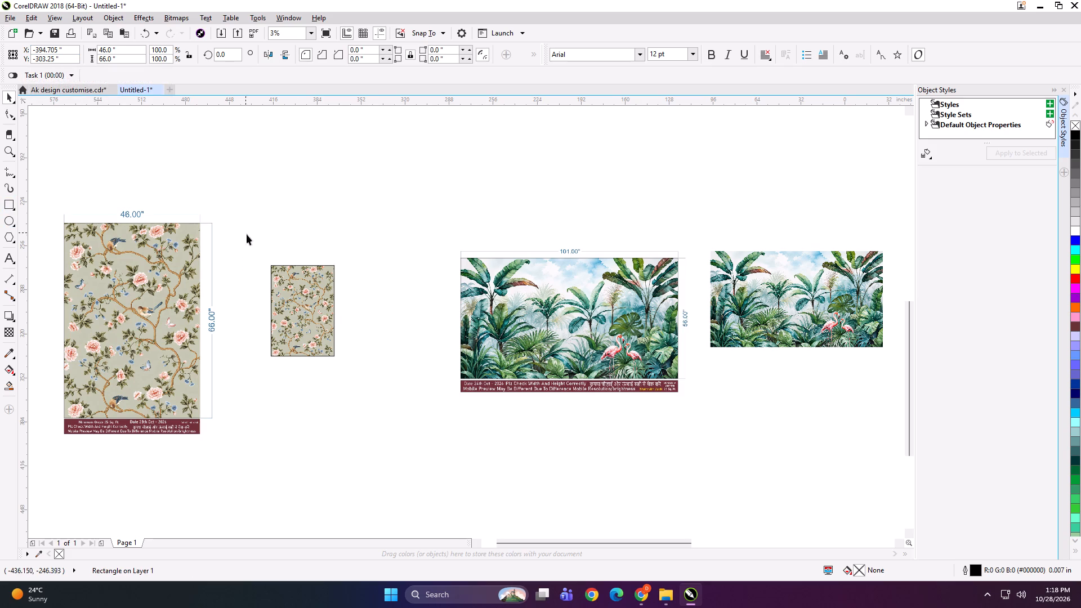
{"action": "left_click_drag", "start_coordinate": [247, 234], "coordinate": [349, 419]}
{"action": "key", "text": "ctrl+g"}
Select the imported tropical image beside the dimensioned 101-inch-wide panel.
{"action": "left_click", "coordinate": [744, 308]}
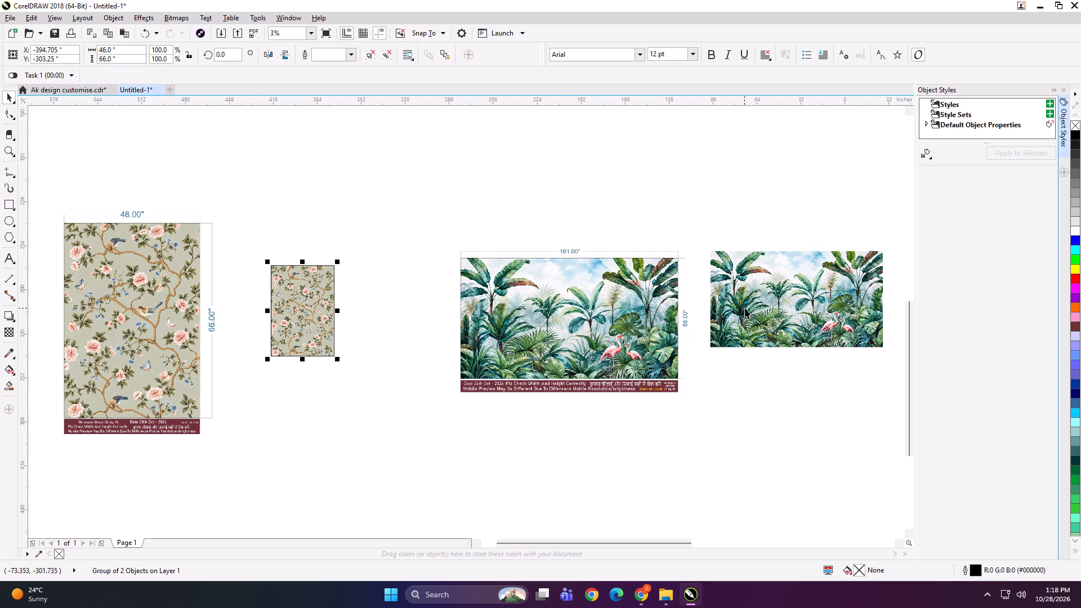
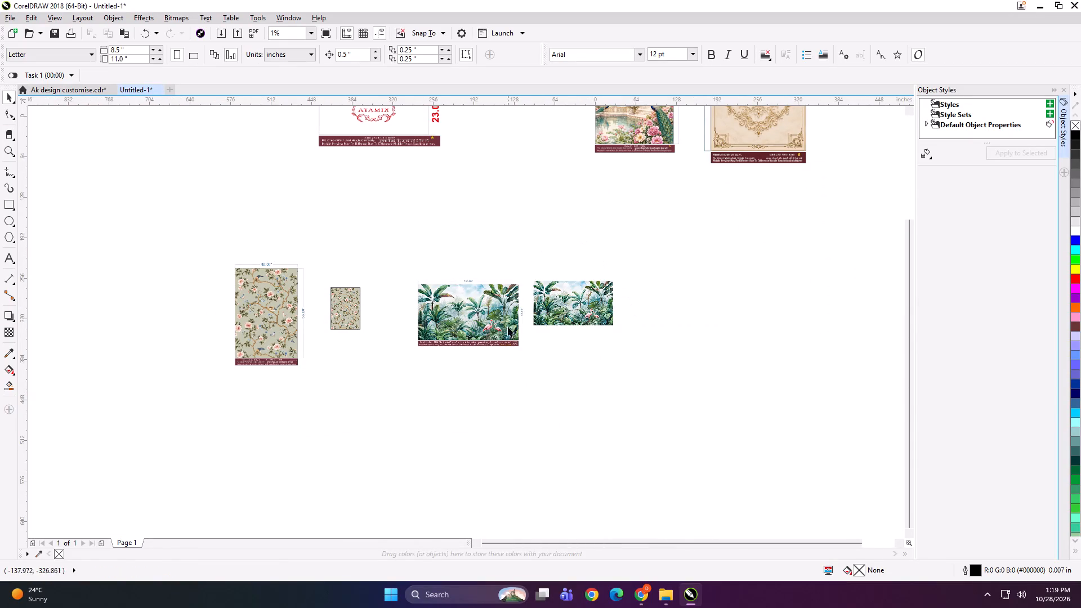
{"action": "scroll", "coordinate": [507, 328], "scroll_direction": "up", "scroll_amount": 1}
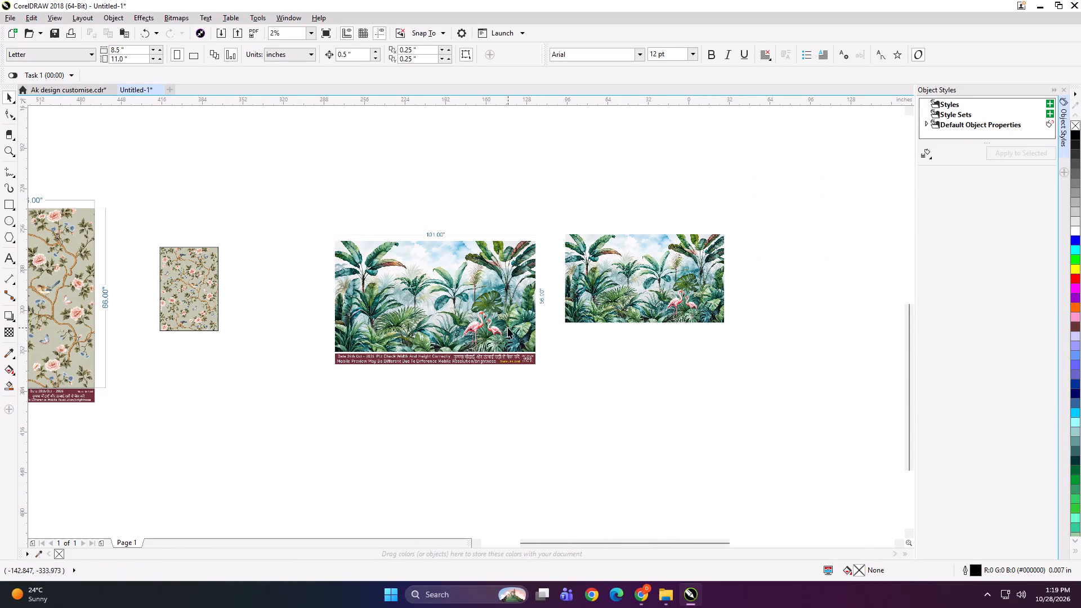